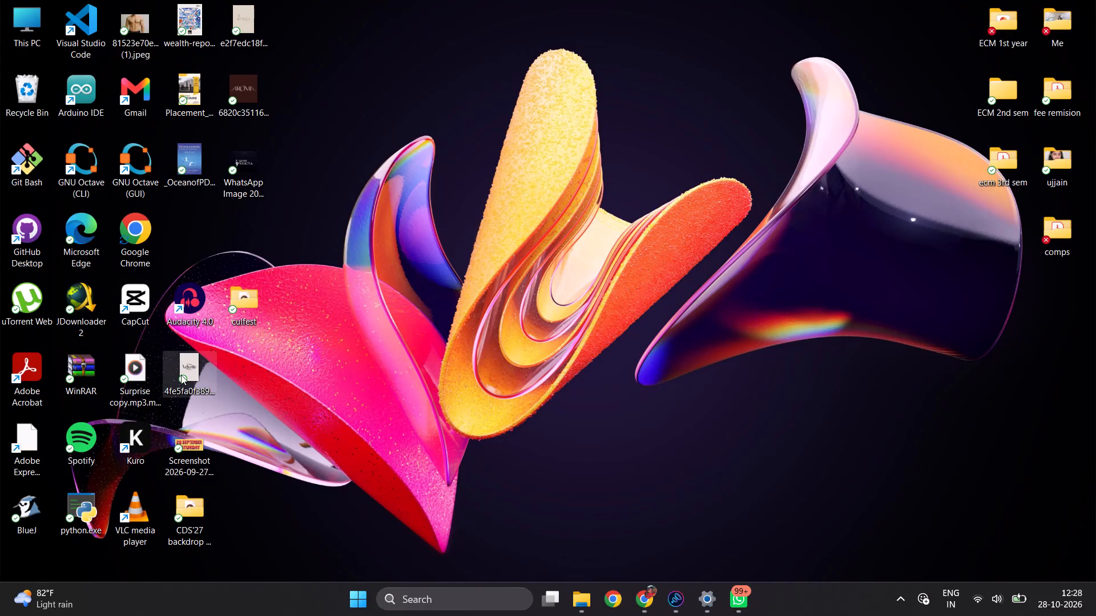
Move the 4fe5fa0f389… image on the desktop beside the 6820c35116… image, grouping it with the other logo pictures.
{"action": "left_click_drag", "start_coordinate": [181, 375], "coordinate": [276, 63]}
{"action": "left_click", "coordinate": [663, 568]}
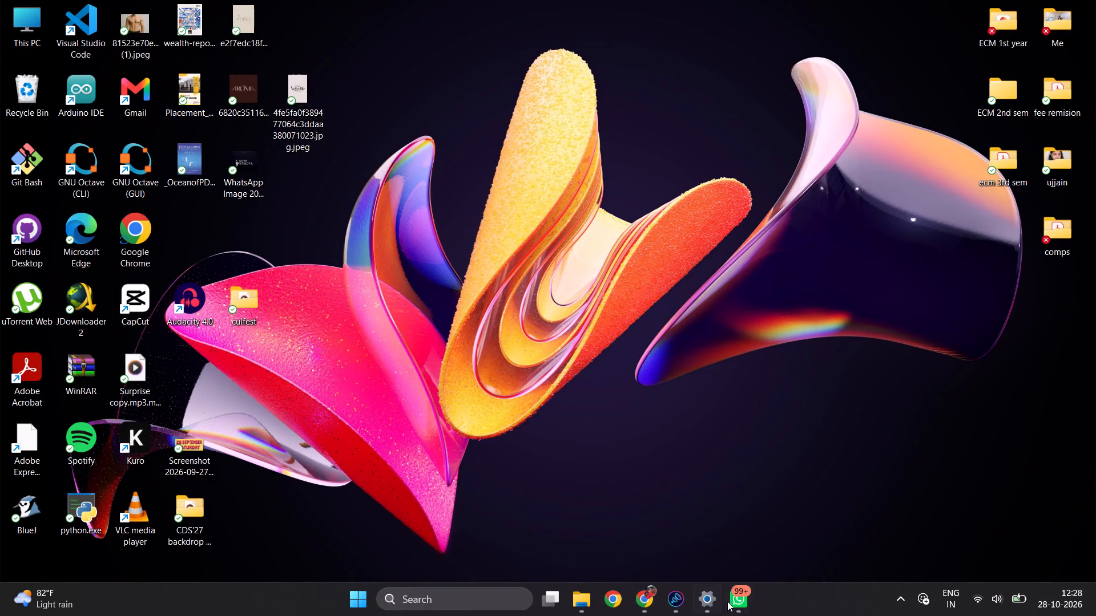
Open the desktop's WhatsApp image, the e2f7edc18f… image and the 4fe5fa0f389… image to examine their logo designs.
{"action": "double_click", "coordinate": [225, 161]}
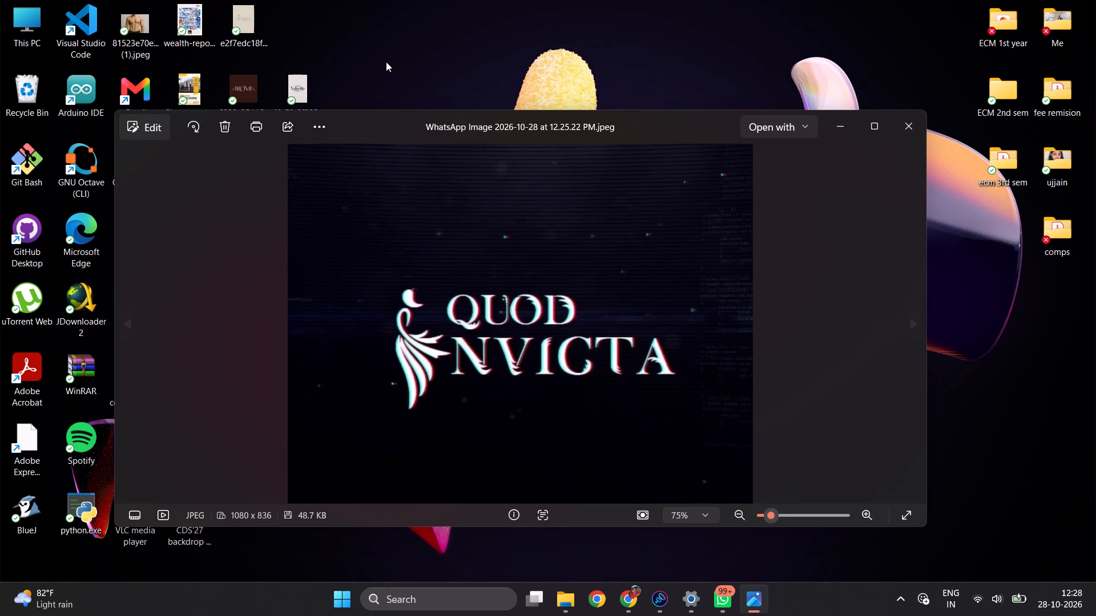
{"action": "double_click", "coordinate": [260, 26]}
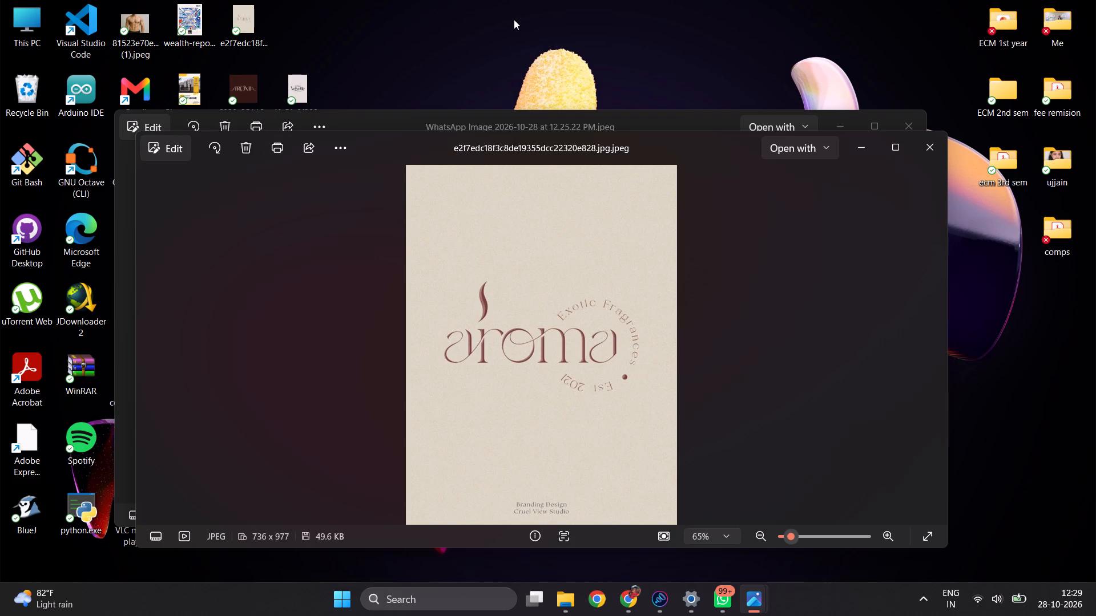
{"action": "double_click", "coordinate": [296, 99]}
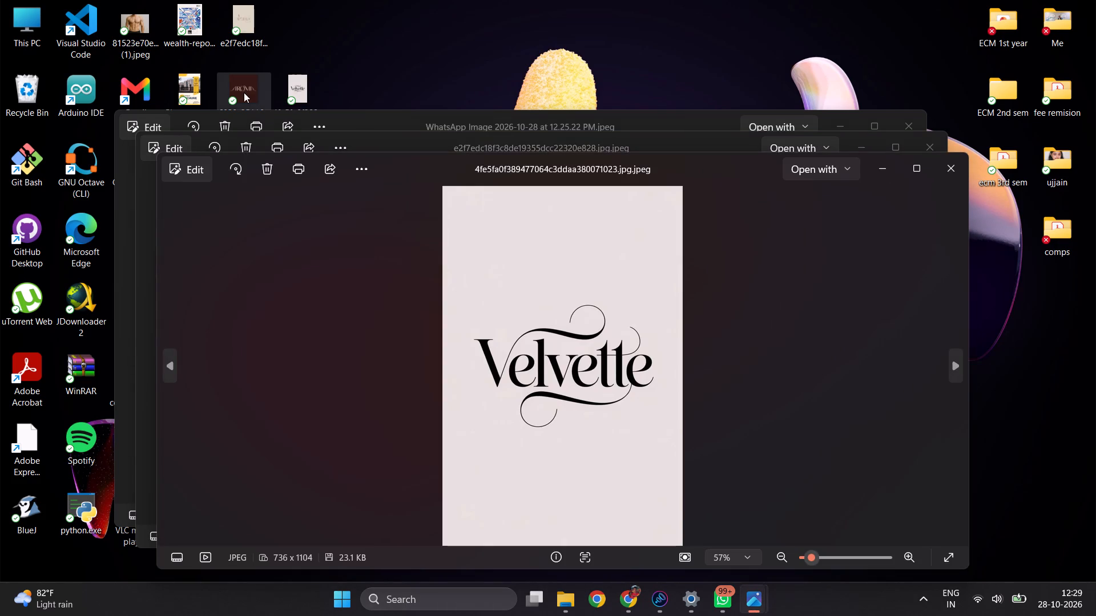
Look over the logo reference images, closing the dark red AROMA and Velvette ones and keeping the beige aroma image open.
{"action": "double_click", "coordinate": [244, 92]}
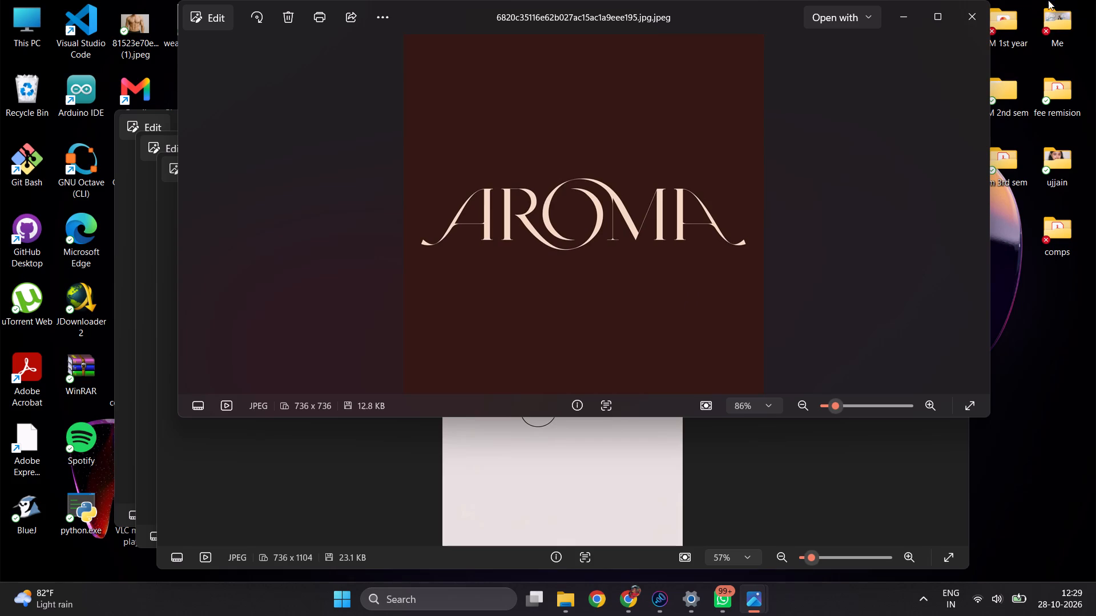
{"action": "left_click", "coordinate": [973, 17]}
{"action": "left_click", "coordinate": [954, 168]}
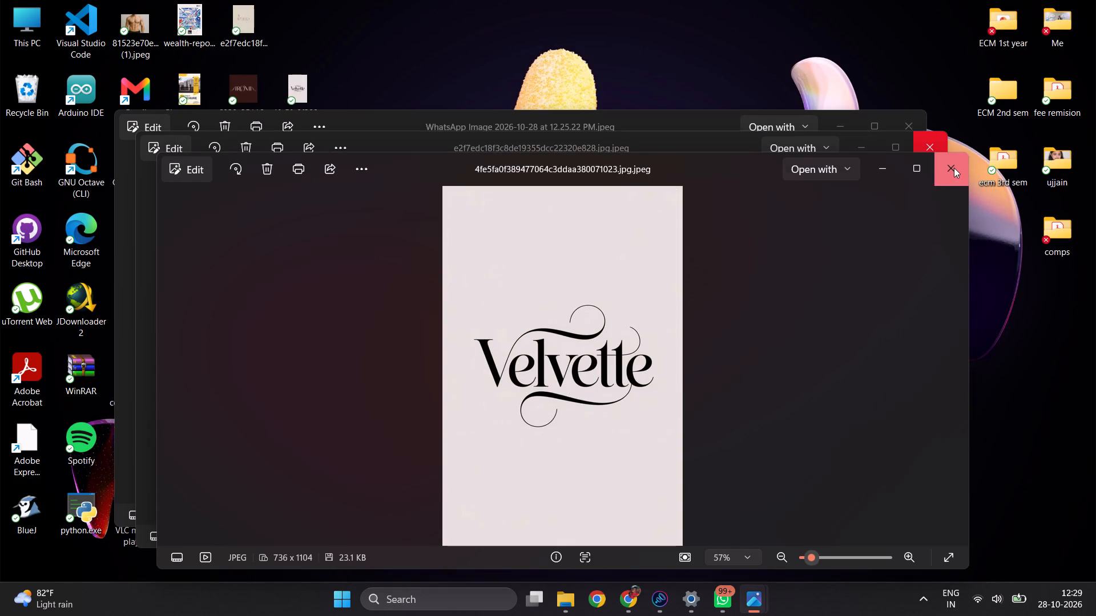
{"action": "left_click_drag", "start_coordinate": [593, 147], "coordinate": [658, 192]}
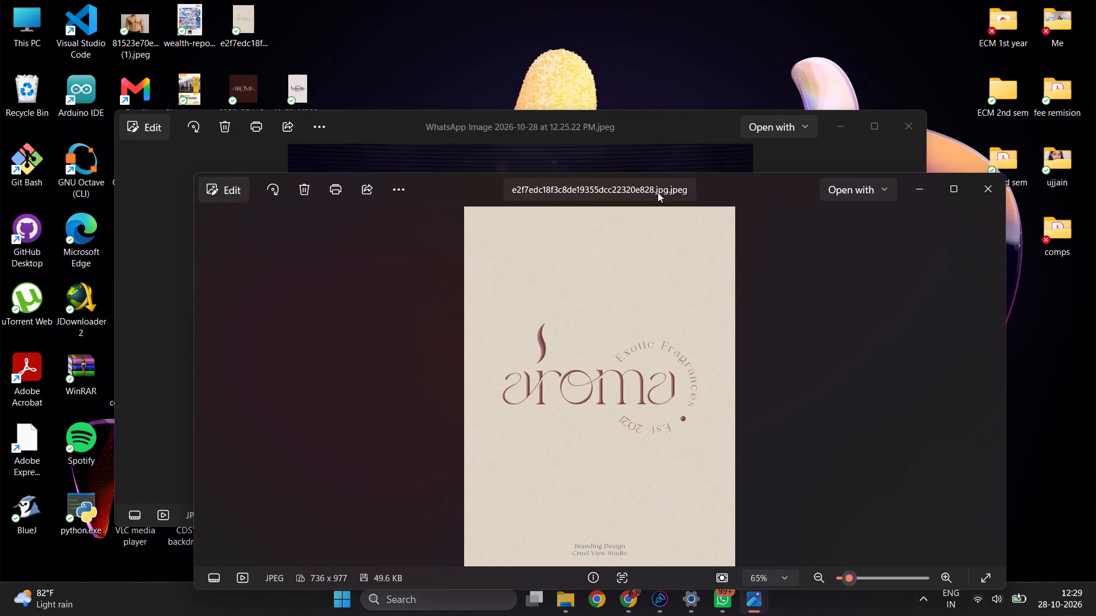
{"action": "left_click_drag", "start_coordinate": [658, 192], "coordinate": [603, 132]}
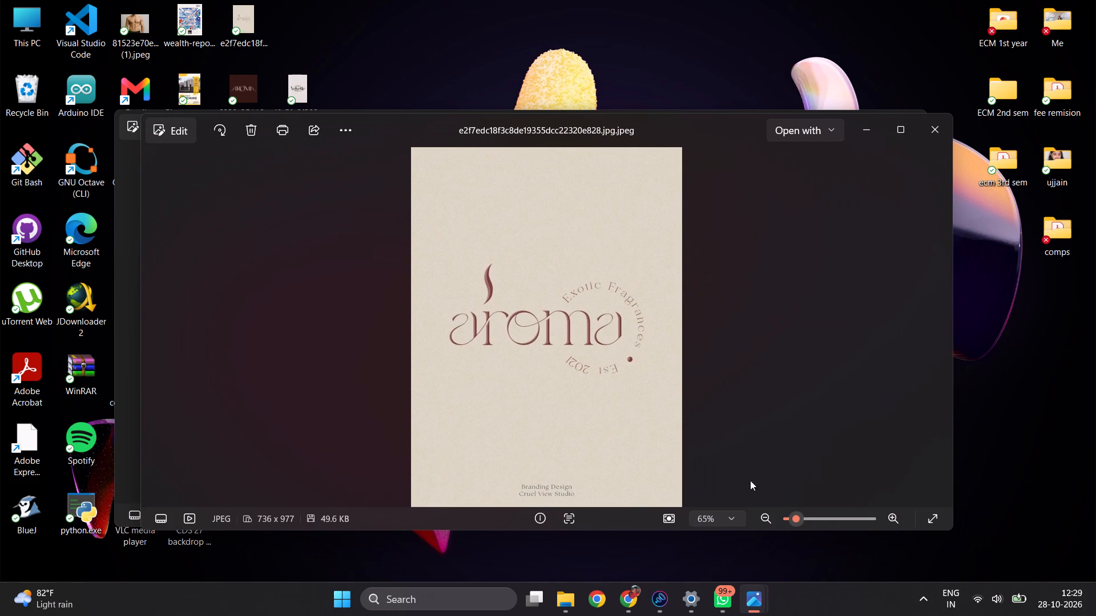
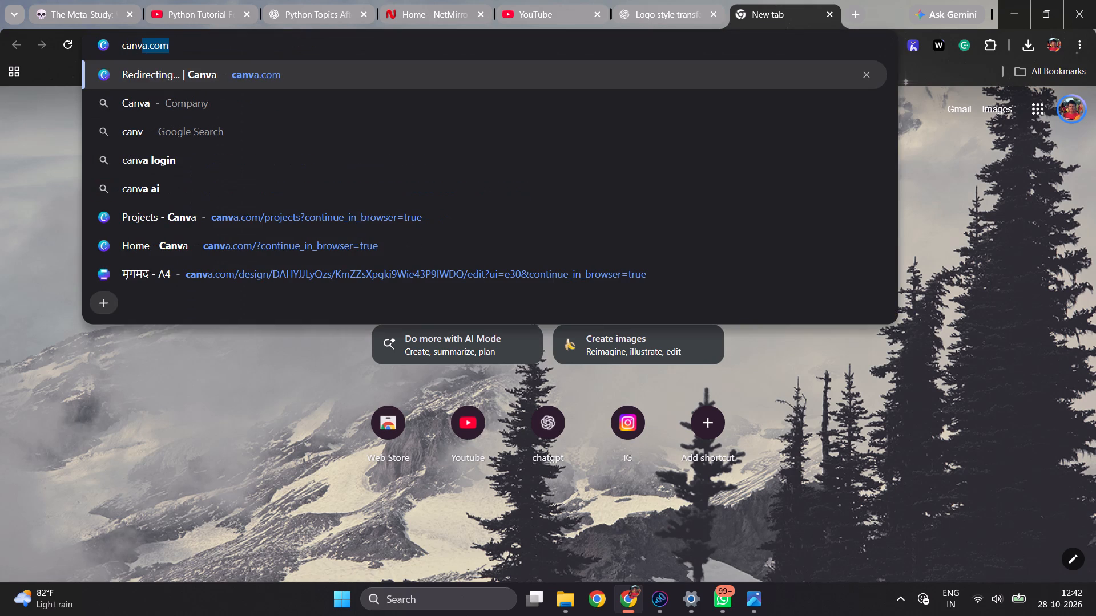
{"action": "key", "text": "Return"}
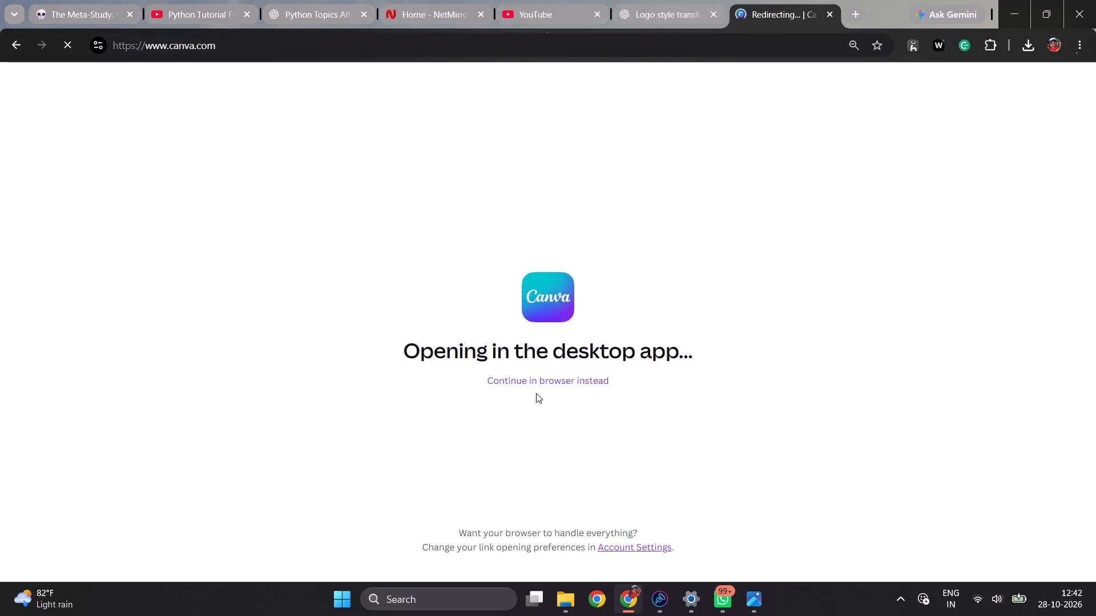
{"action": "left_click", "coordinate": [529, 381]}
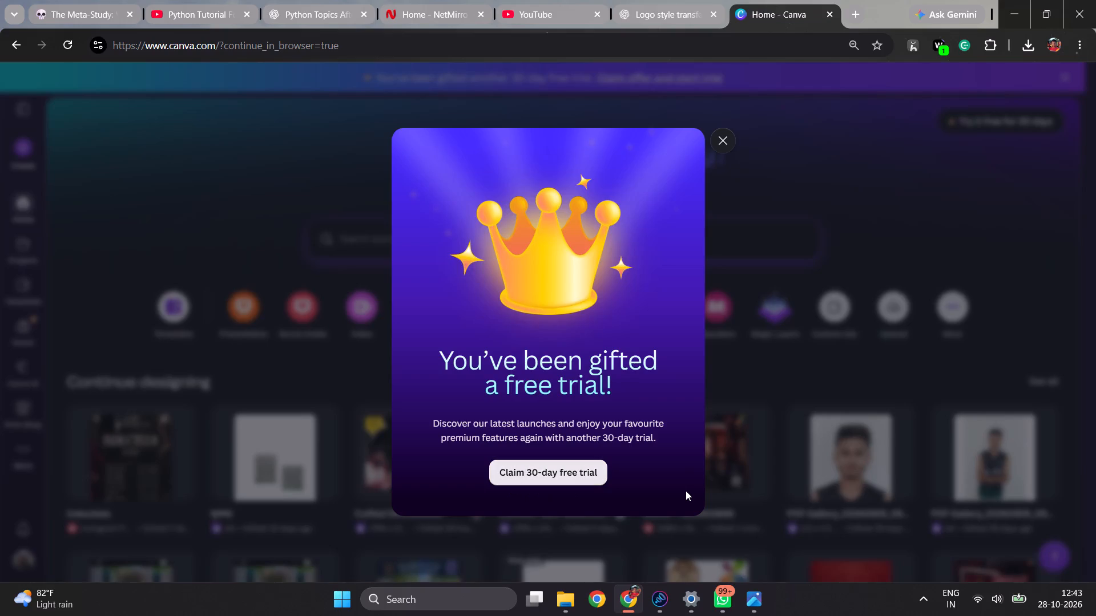
{"action": "left_click", "coordinate": [723, 154]}
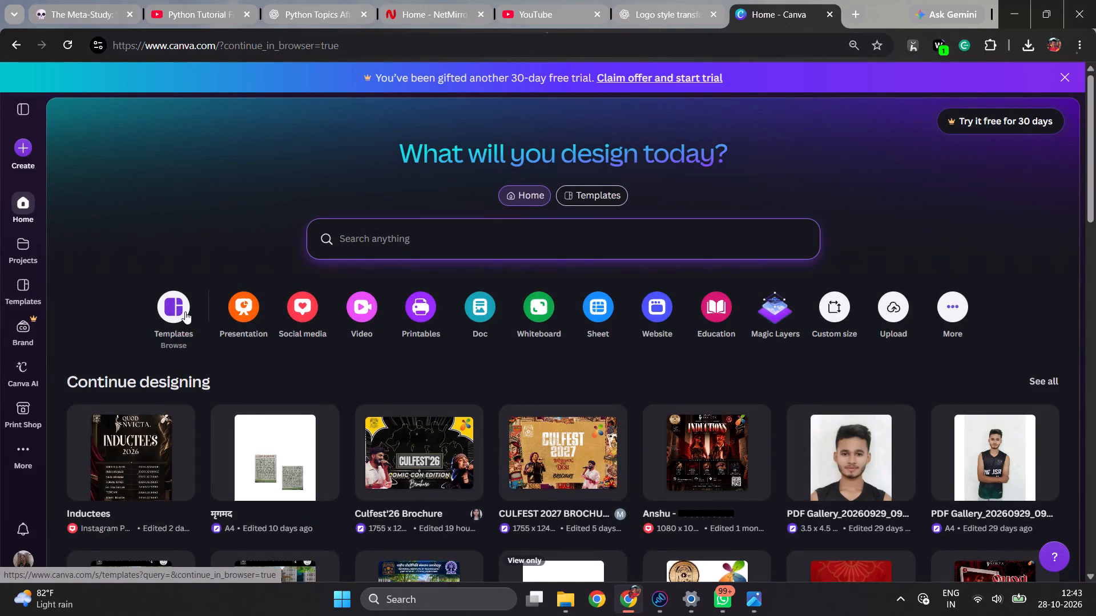
Upload "Elegant Burgundy Fashion Logo on Cream Paper.png" from the Downloads folder to Canva.
{"action": "left_click", "coordinate": [894, 313]}
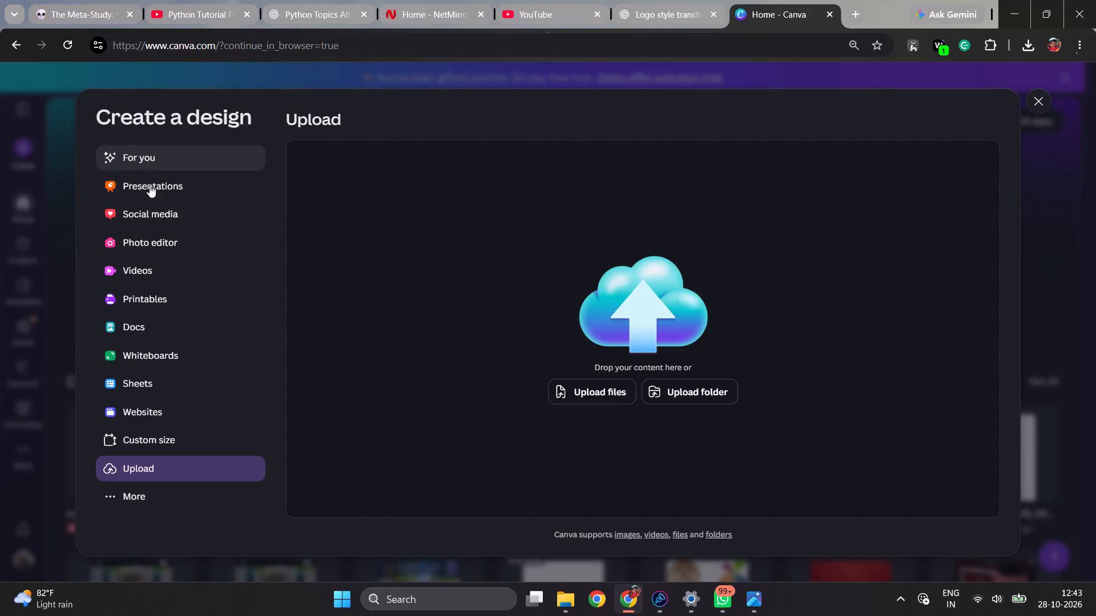
{"action": "left_click", "coordinate": [168, 466]}
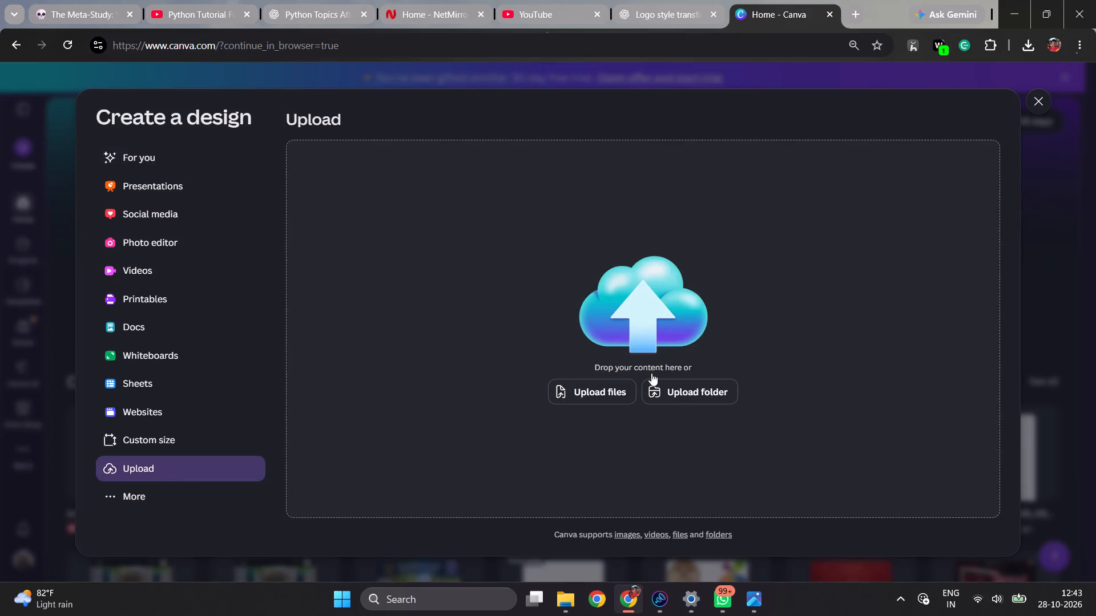
{"action": "left_click", "coordinate": [606, 391]}
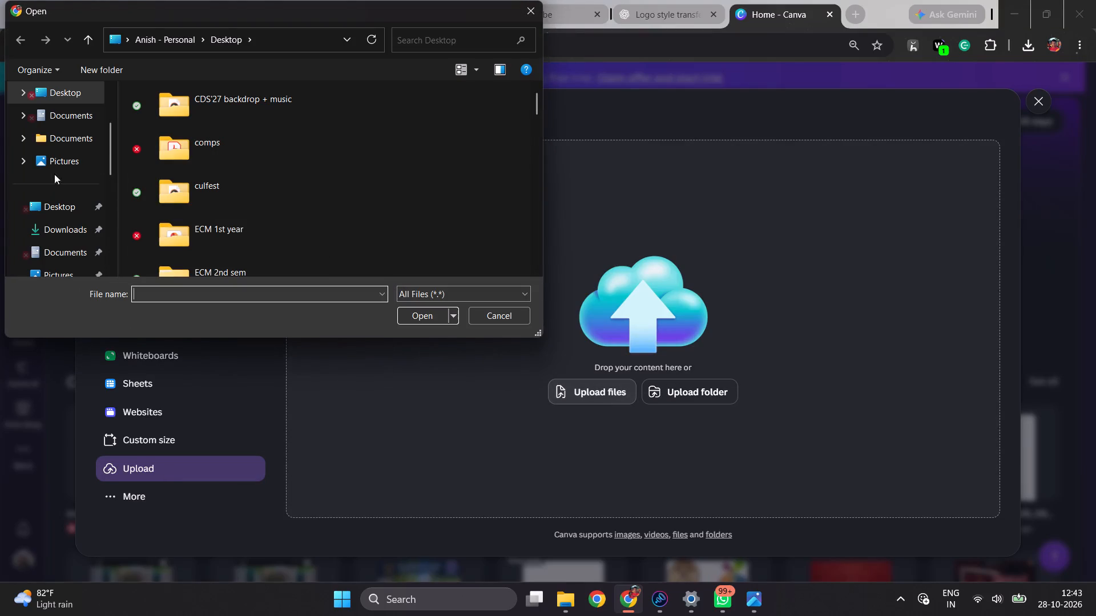
{"action": "left_click", "coordinate": [63, 221]}
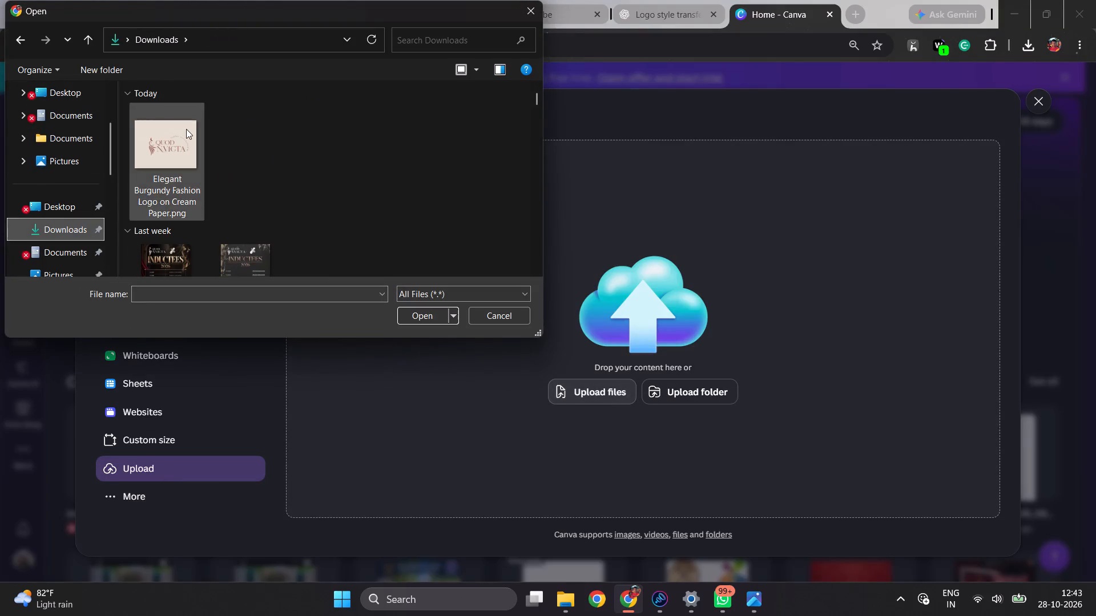
{"action": "double_click", "coordinate": [186, 129]}
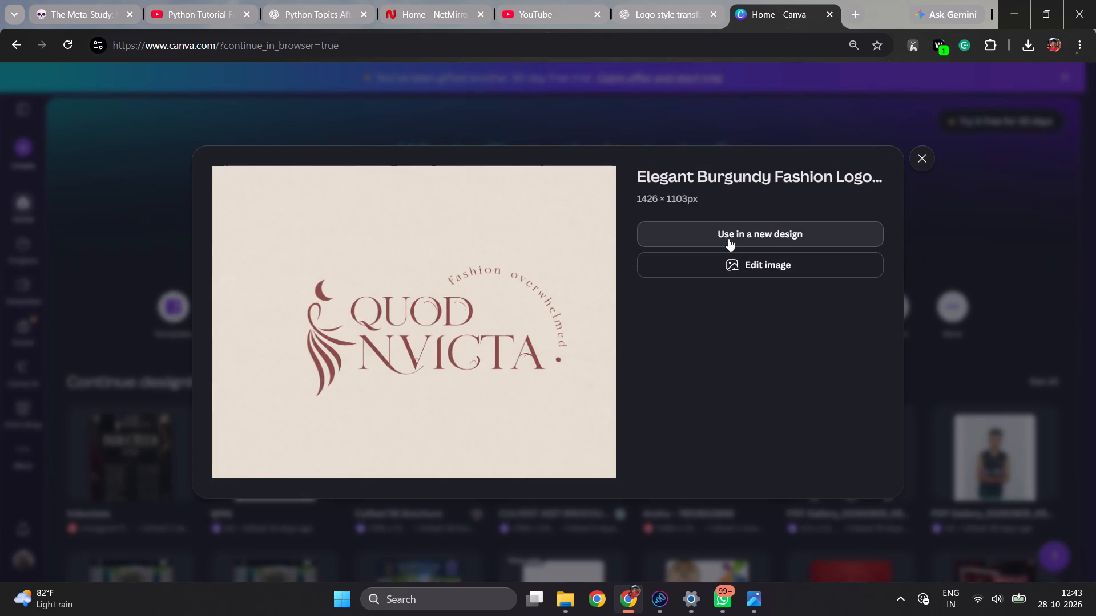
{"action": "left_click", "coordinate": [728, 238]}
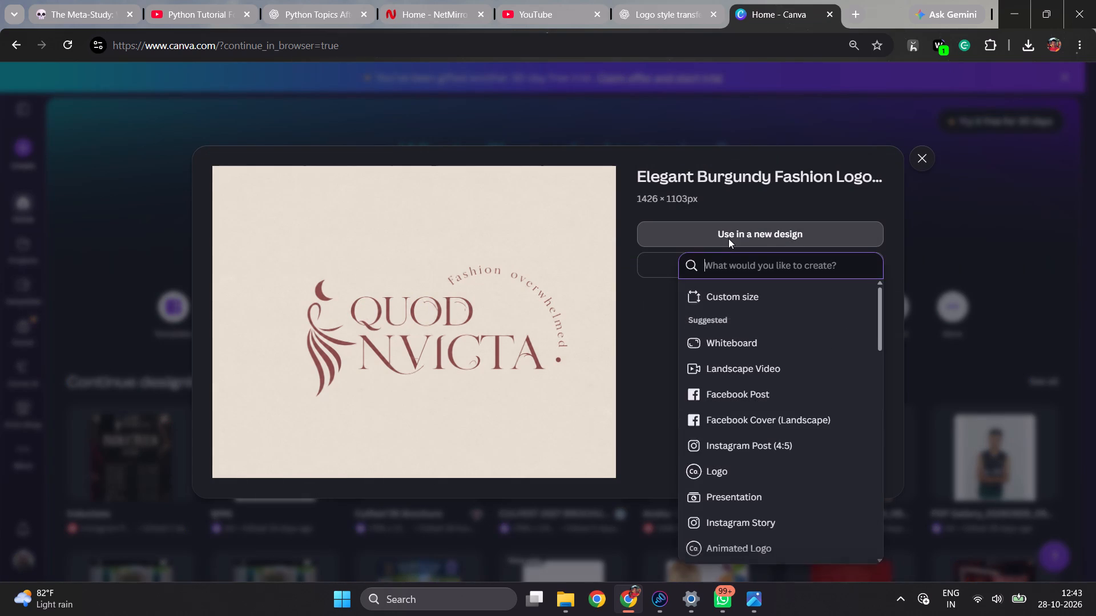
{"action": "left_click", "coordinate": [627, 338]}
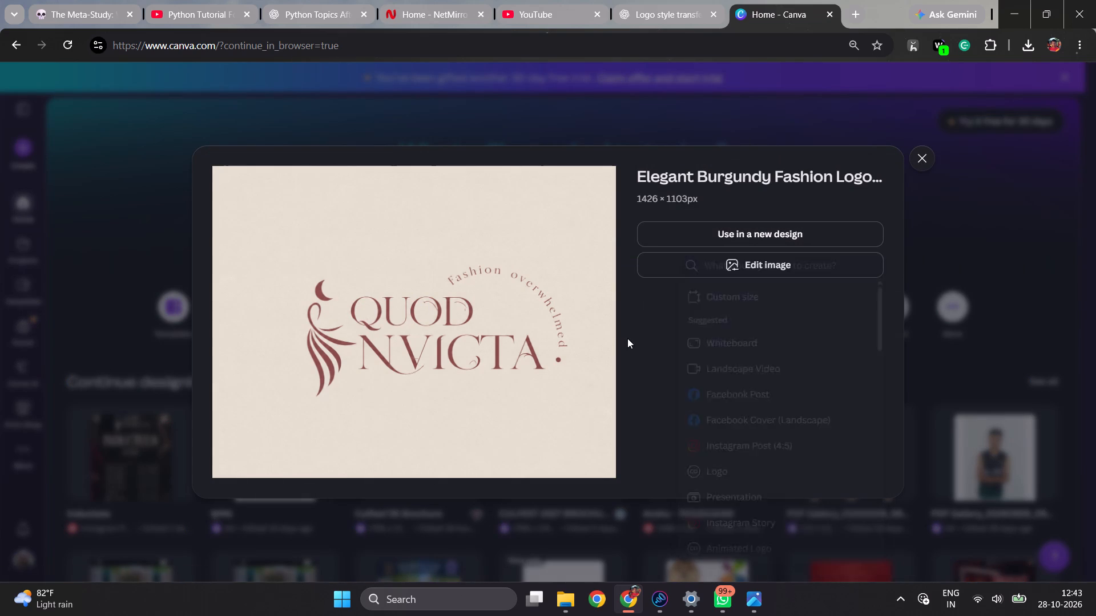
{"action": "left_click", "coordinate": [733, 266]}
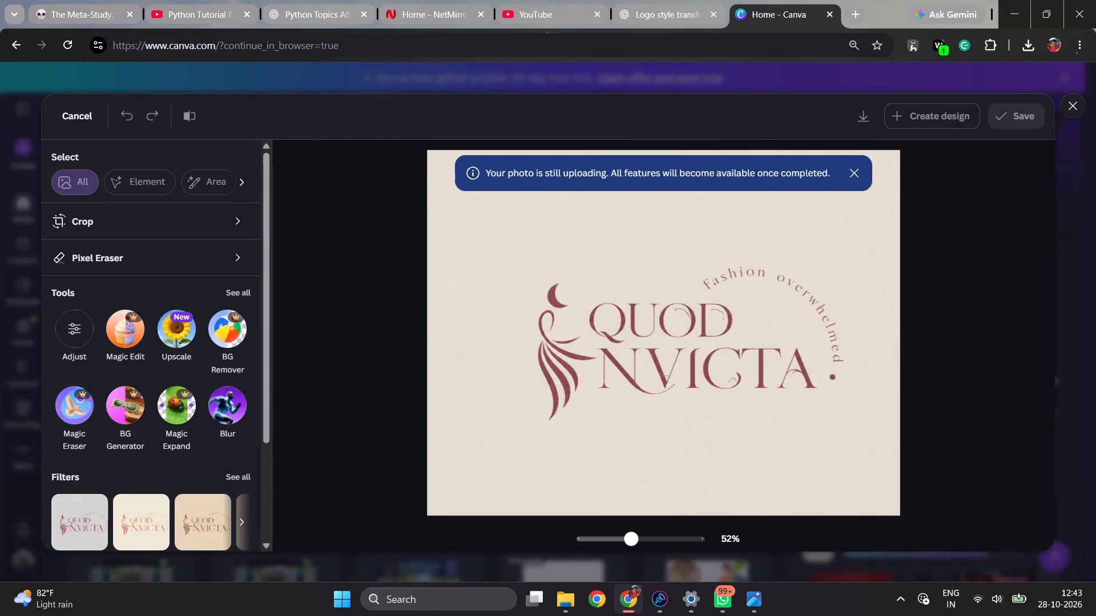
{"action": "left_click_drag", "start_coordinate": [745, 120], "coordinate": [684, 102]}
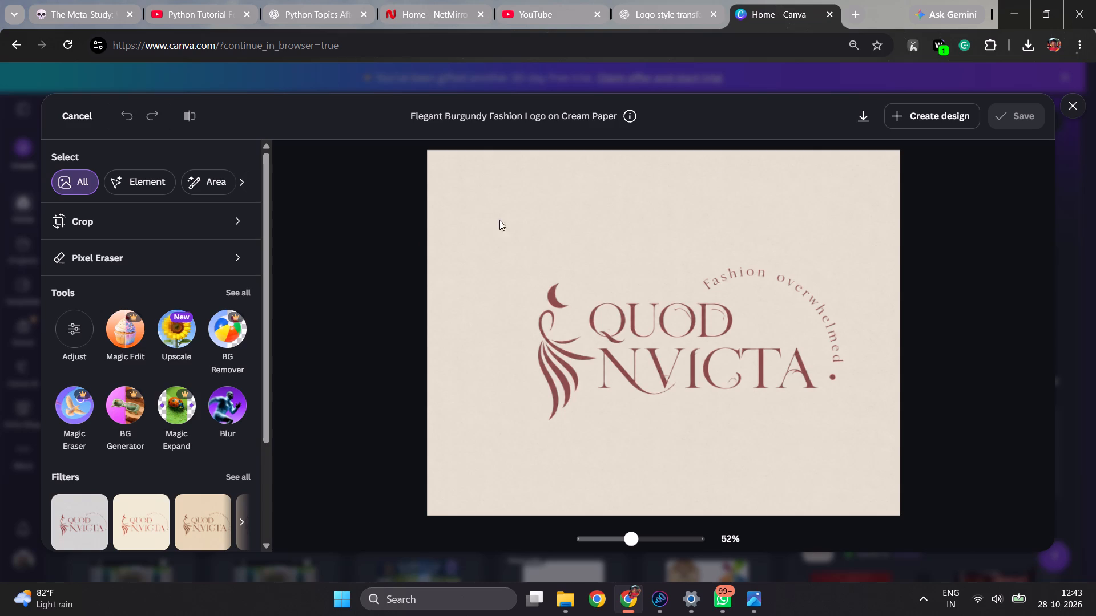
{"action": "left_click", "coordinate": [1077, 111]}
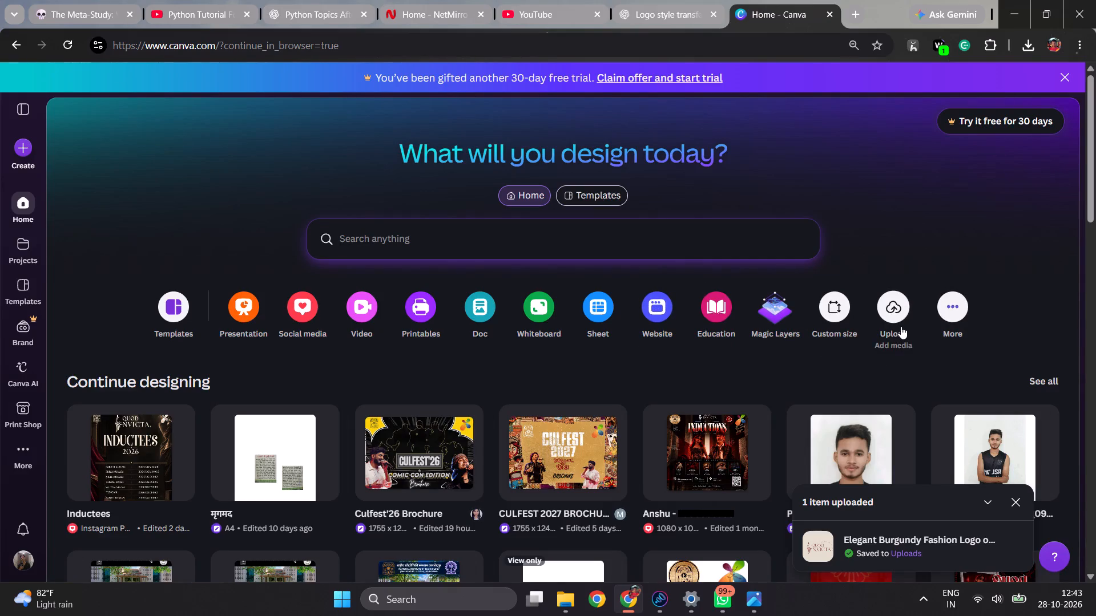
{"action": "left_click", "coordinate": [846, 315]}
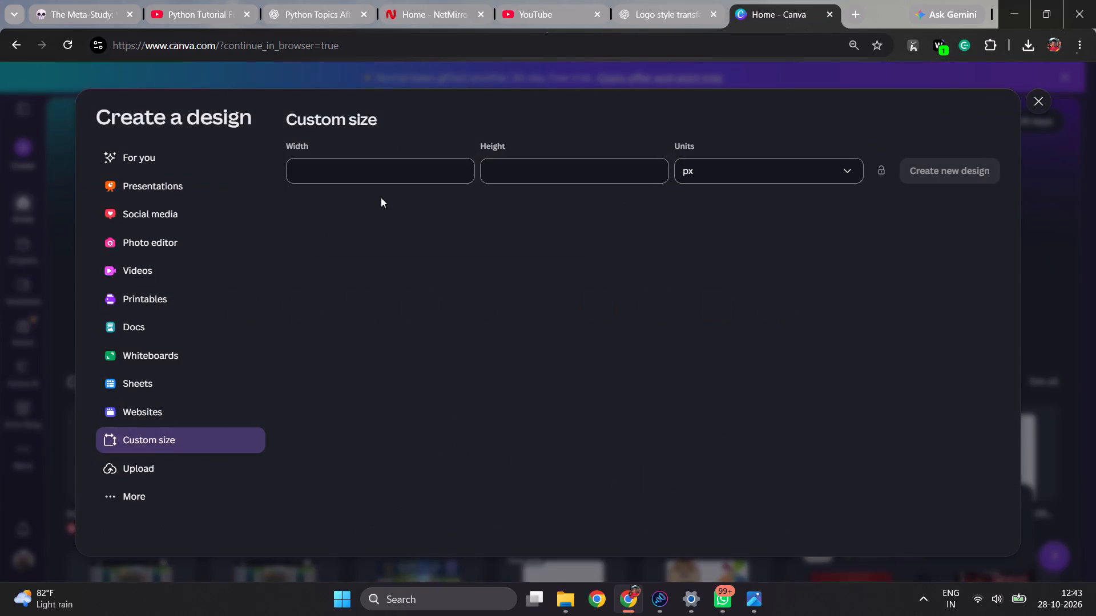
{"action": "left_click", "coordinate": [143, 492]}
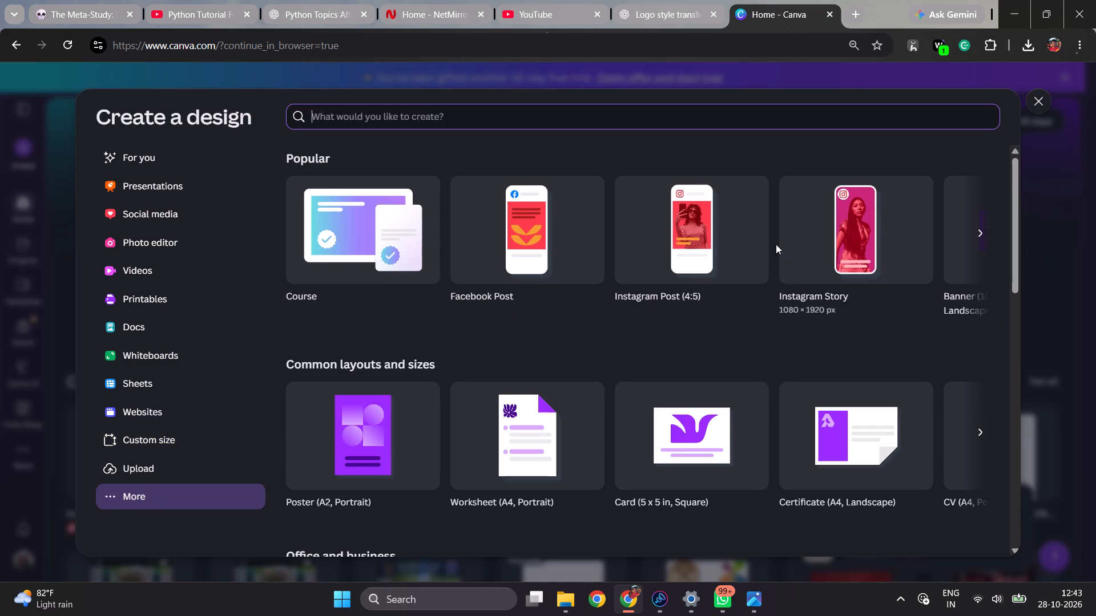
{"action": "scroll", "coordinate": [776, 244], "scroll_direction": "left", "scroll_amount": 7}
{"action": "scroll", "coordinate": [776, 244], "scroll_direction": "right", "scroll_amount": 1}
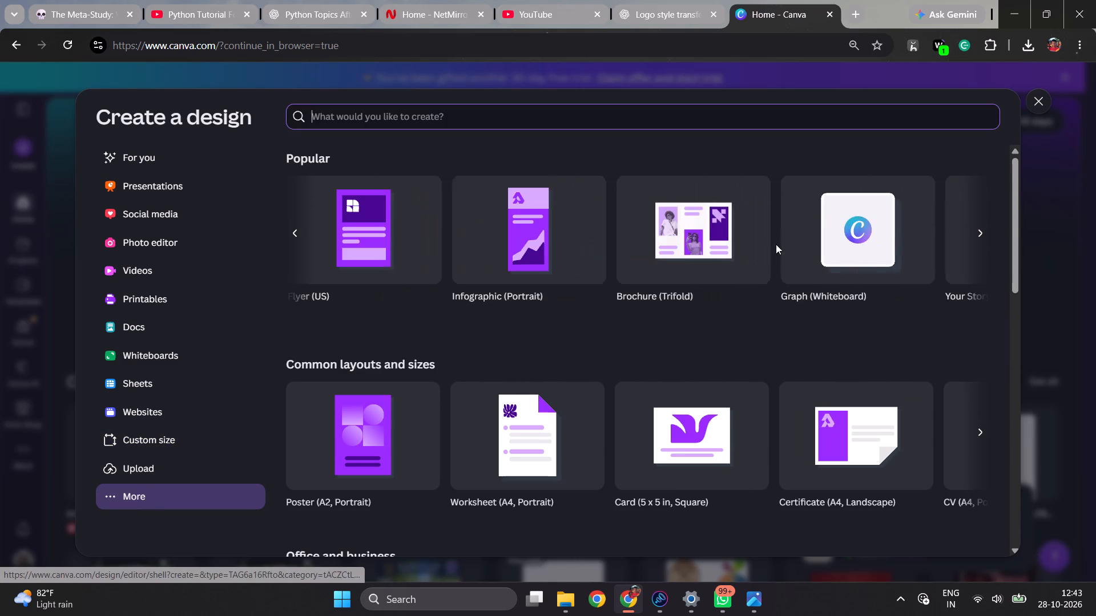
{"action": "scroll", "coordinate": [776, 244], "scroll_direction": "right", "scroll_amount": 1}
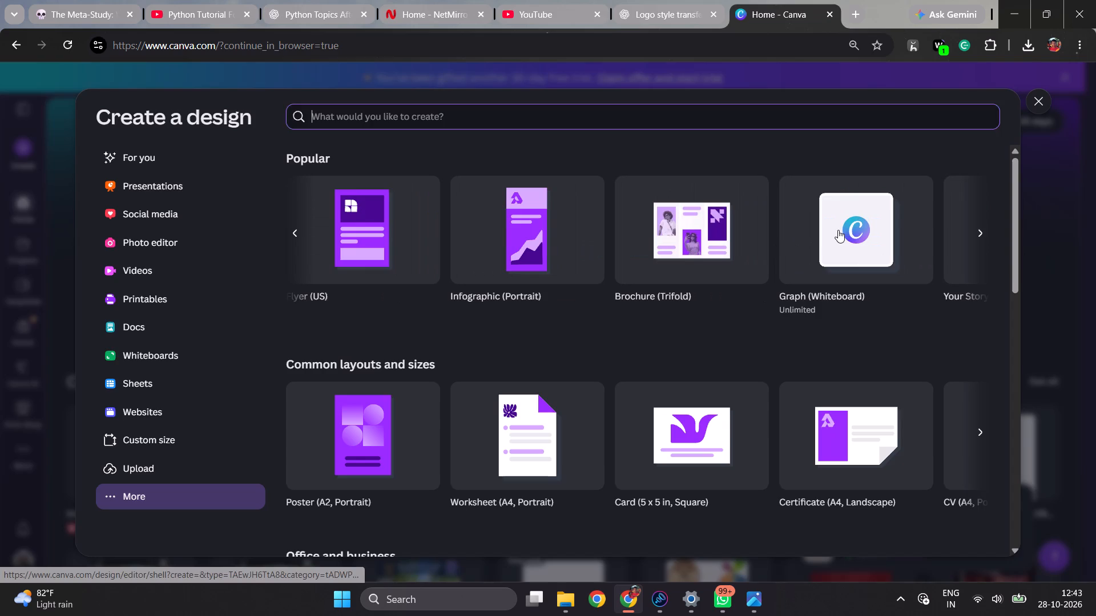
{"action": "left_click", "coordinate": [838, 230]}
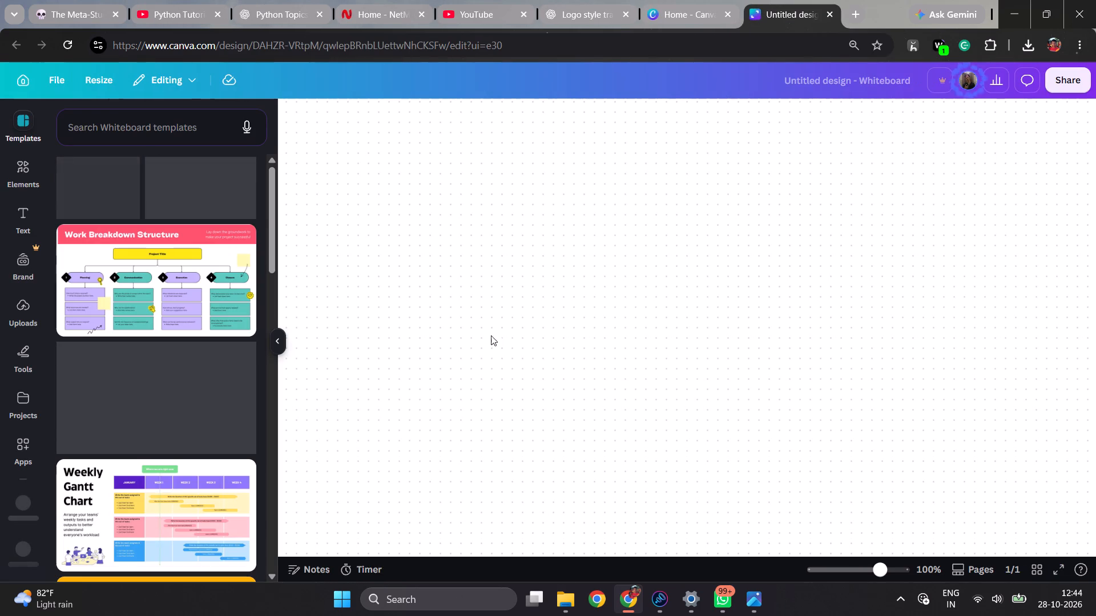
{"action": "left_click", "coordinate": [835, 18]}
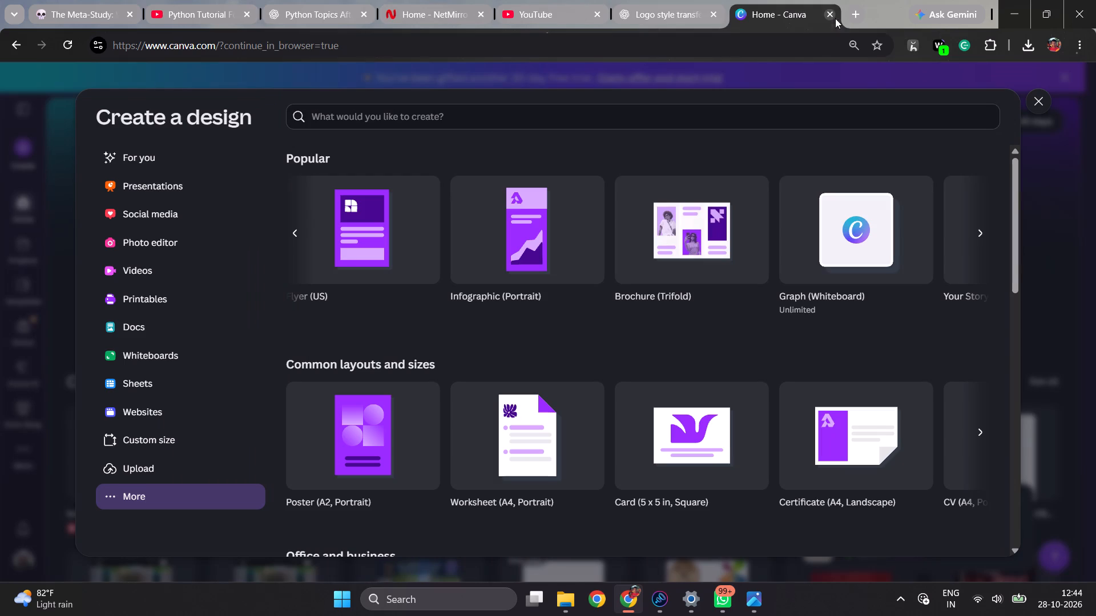
Browse the Popular and Common layouts and sizes design types for a suitable canvas format.
{"action": "scroll", "coordinate": [705, 311], "scroll_direction": "right", "scroll_amount": 6}
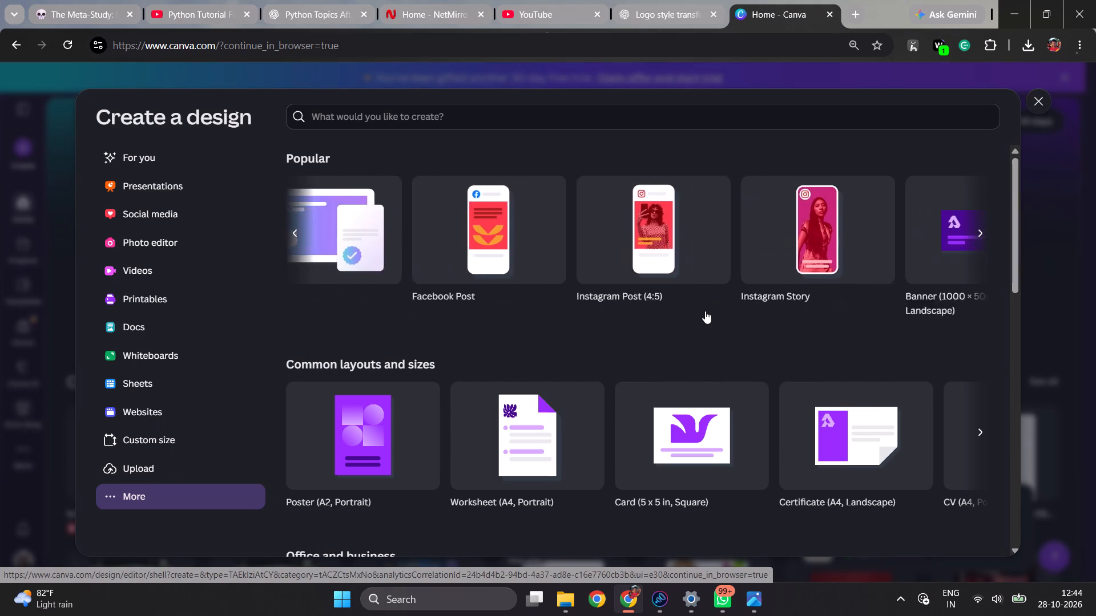
{"action": "scroll", "coordinate": [705, 311], "scroll_direction": "right", "scroll_amount": 1}
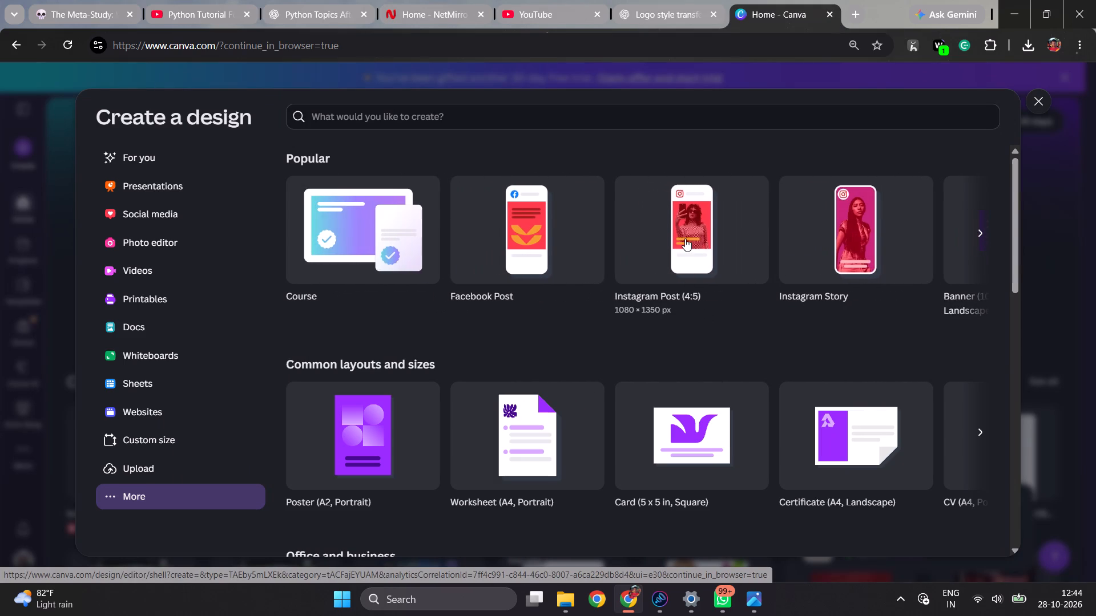
{"action": "scroll", "coordinate": [609, 239], "scroll_direction": "left", "scroll_amount": 1}
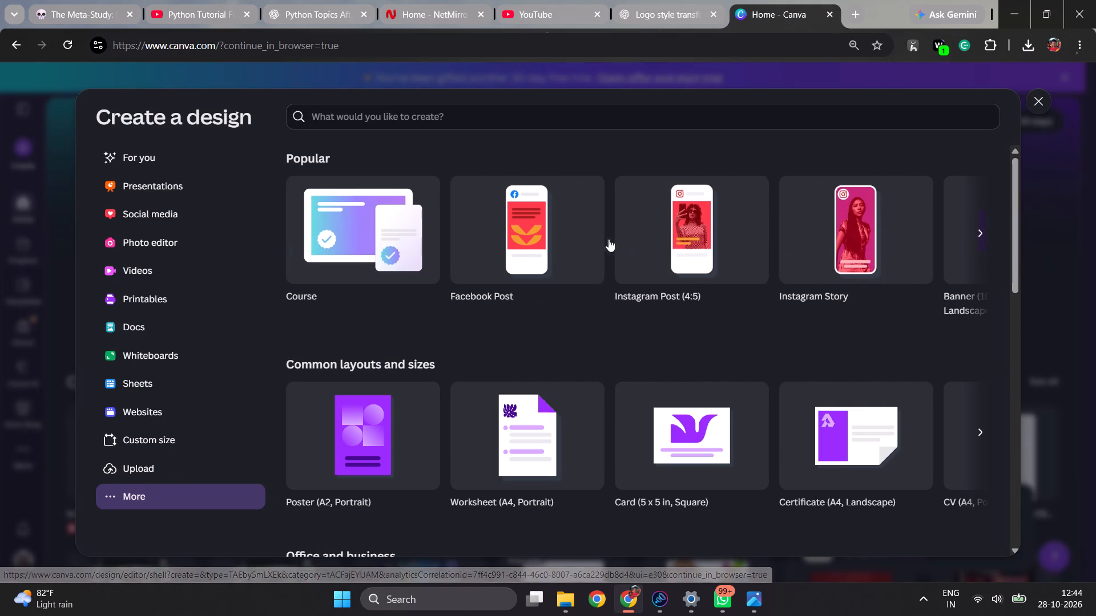
{"action": "scroll", "coordinate": [609, 239], "scroll_direction": "left", "scroll_amount": 5}
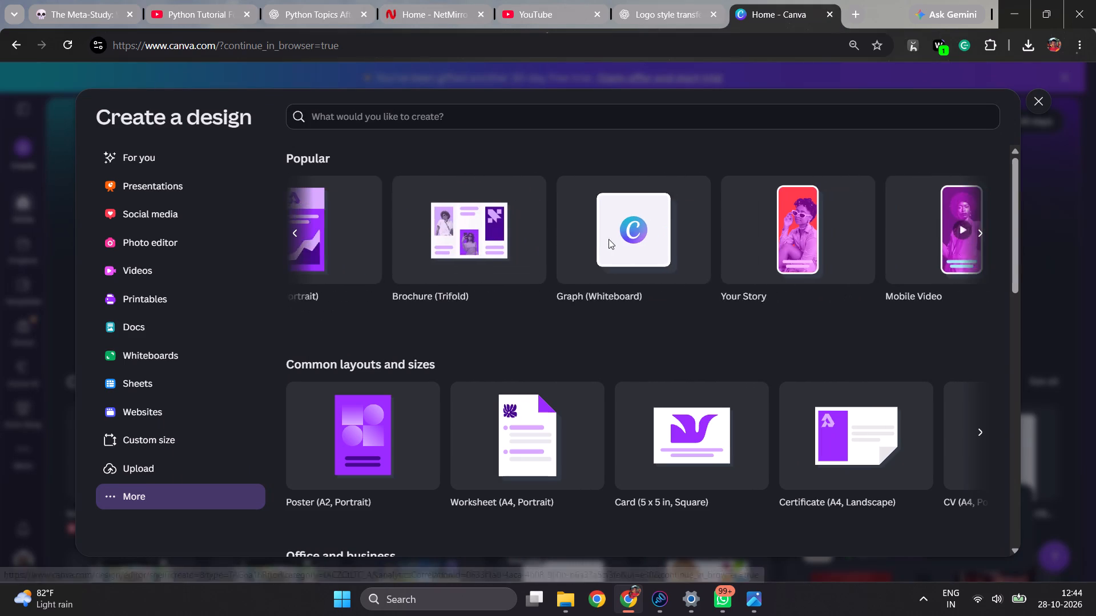
{"action": "scroll", "coordinate": [609, 239], "scroll_direction": "left", "scroll_amount": 1}
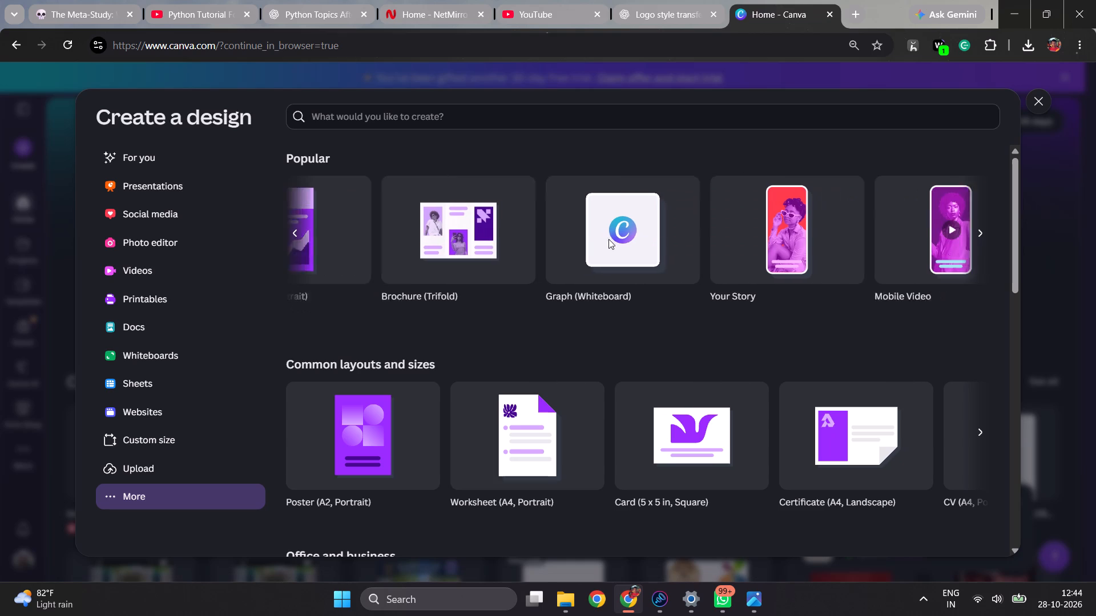
{"action": "scroll", "coordinate": [609, 239], "scroll_direction": "left", "scroll_amount": 5}
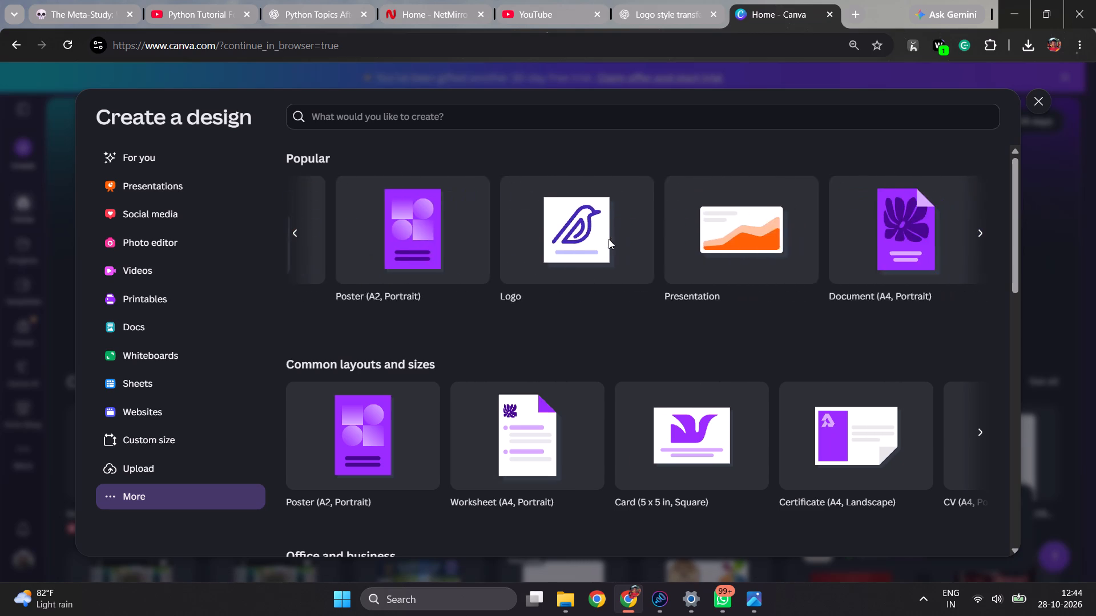
{"action": "scroll", "coordinate": [609, 239], "scroll_direction": "left", "scroll_amount": 3}
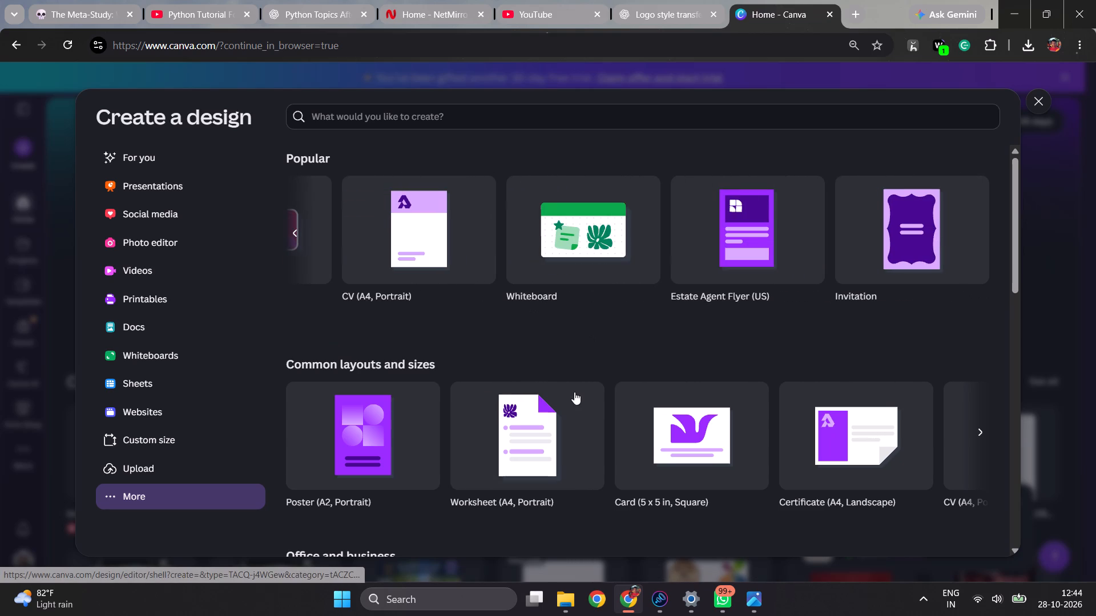
{"action": "scroll", "coordinate": [574, 392], "scroll_direction": "left", "scroll_amount": 7}
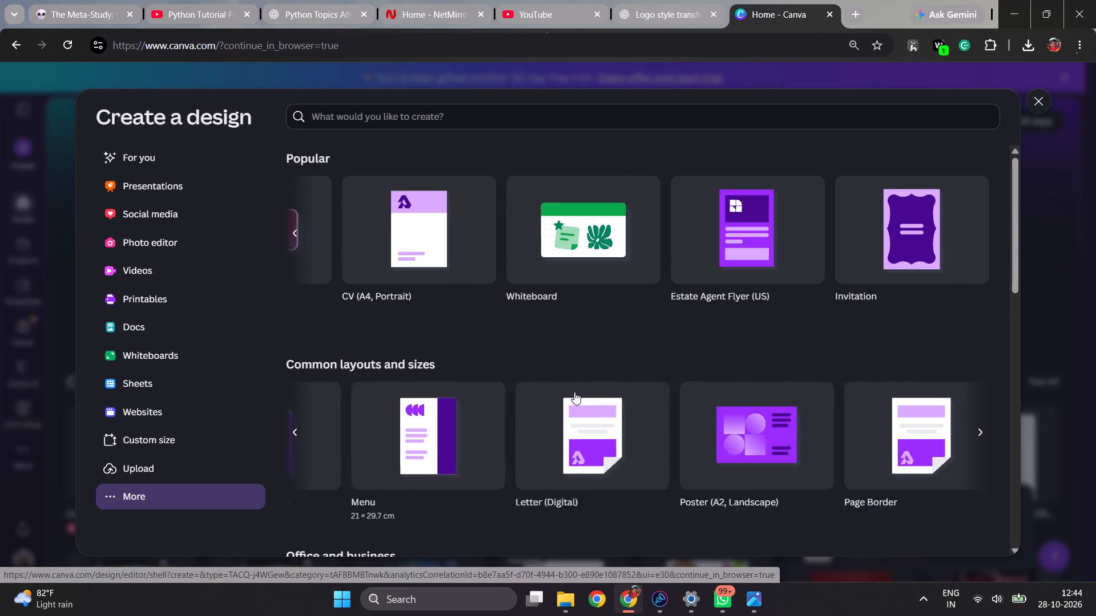
{"action": "scroll", "coordinate": [574, 392], "scroll_direction": "left", "scroll_amount": 4}
{"action": "scroll", "coordinate": [574, 392], "scroll_direction": "right", "scroll_amount": 1}
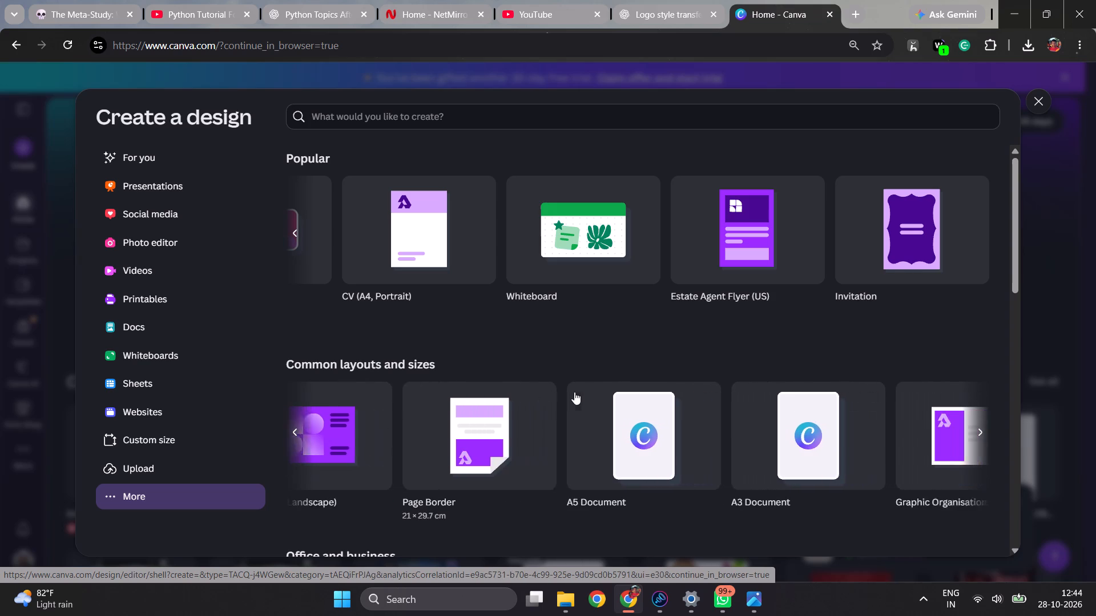
{"action": "scroll", "coordinate": [574, 392], "scroll_direction": "right", "scroll_amount": 9}
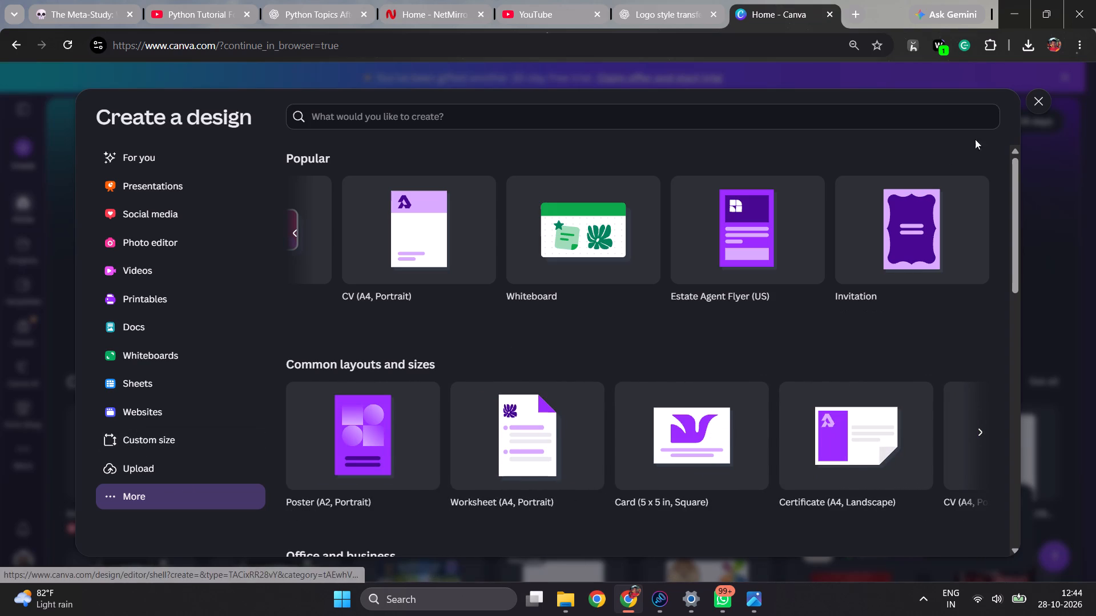
Create a new custom-size design of 1000 × 1000 px.
{"action": "left_click", "coordinate": [141, 433]}
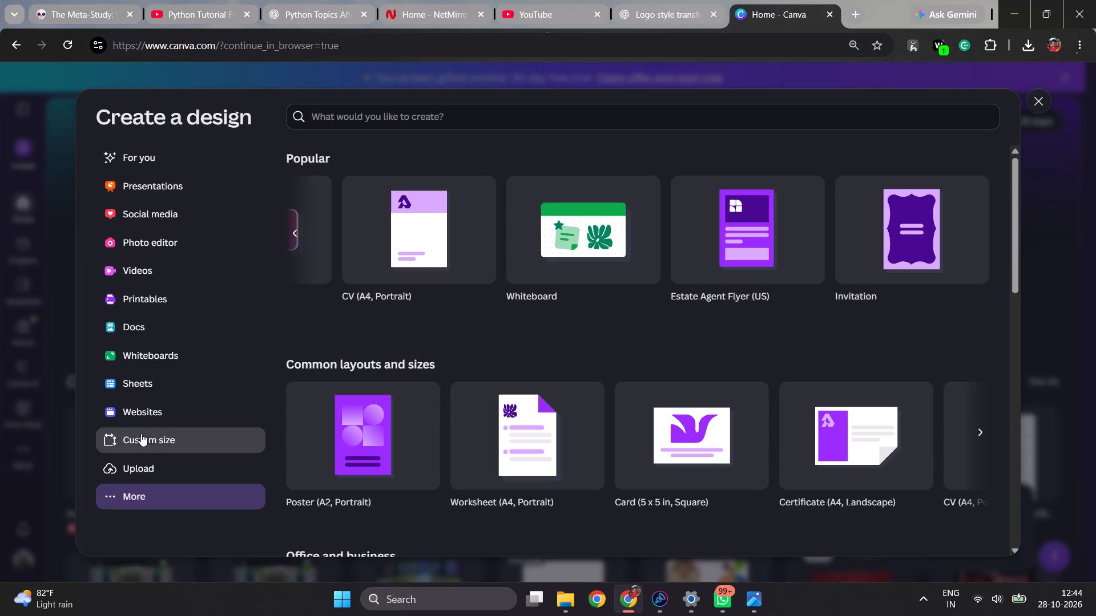
{"action": "double_click", "coordinate": [429, 162]}
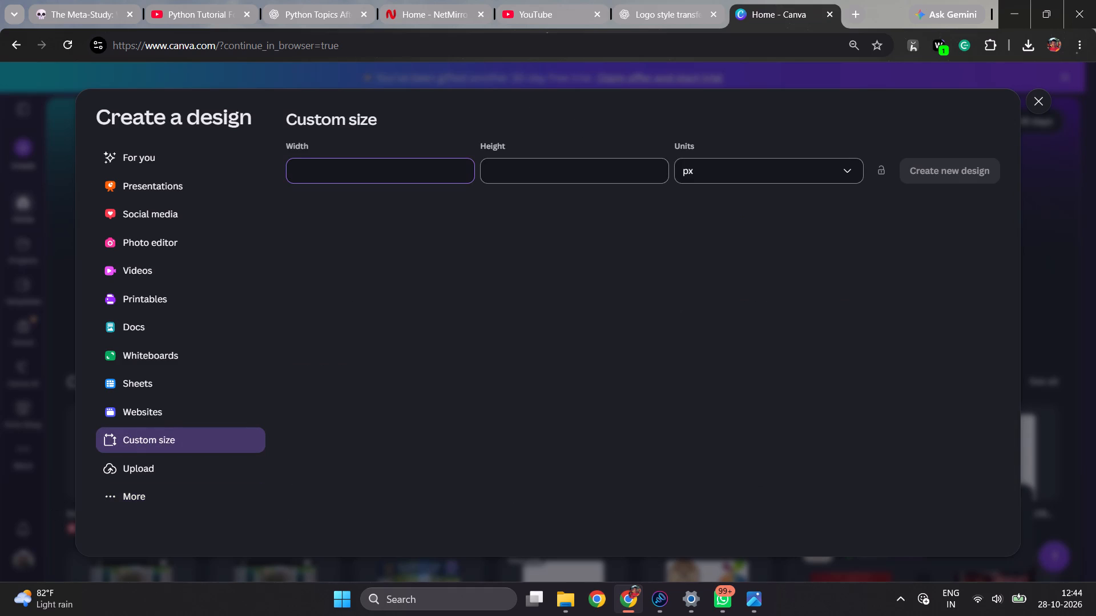
{"action": "type", "text": "1000"}
{"action": "left_click", "coordinate": [598, 176]}
{"action": "type", "text": "1000"}
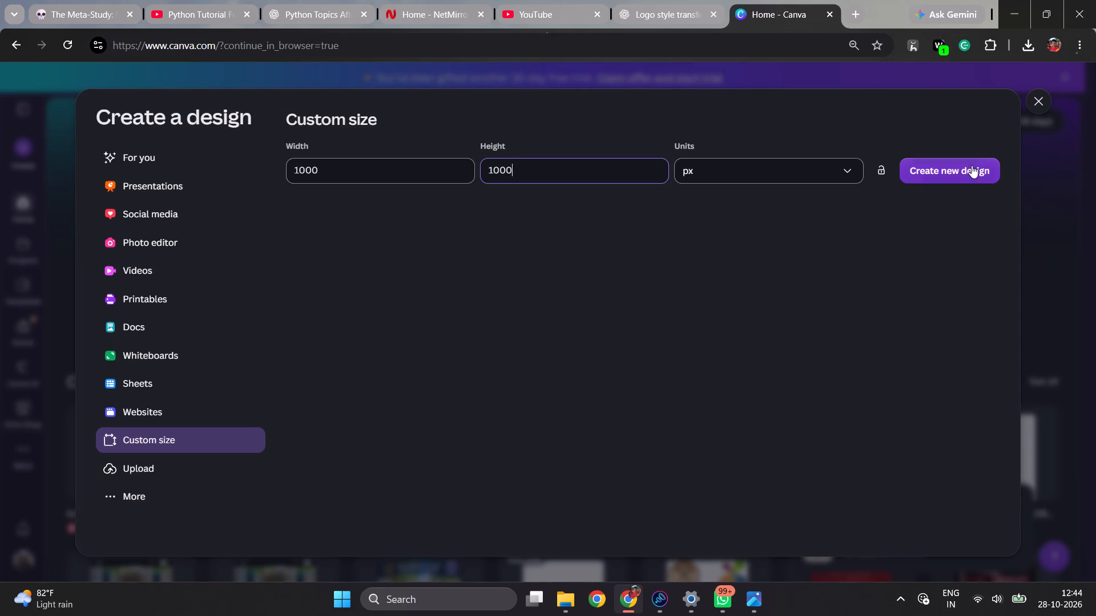
{"action": "left_click", "coordinate": [970, 165]}
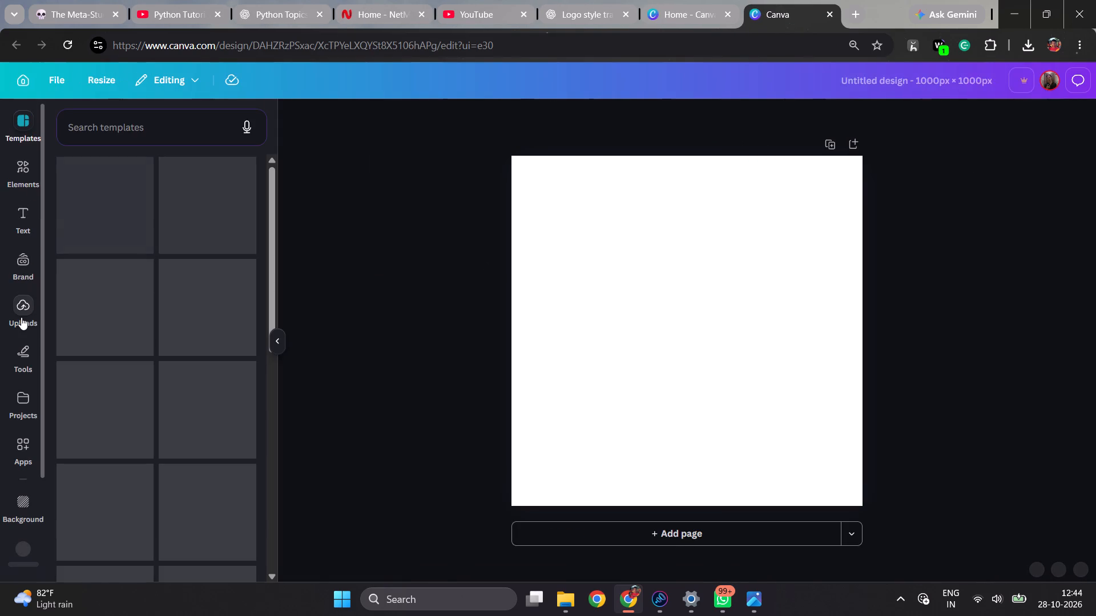
Place the uploaded Quod Nvicta crescent-head logo image on the blank page.
{"action": "left_click", "coordinate": [21, 317]}
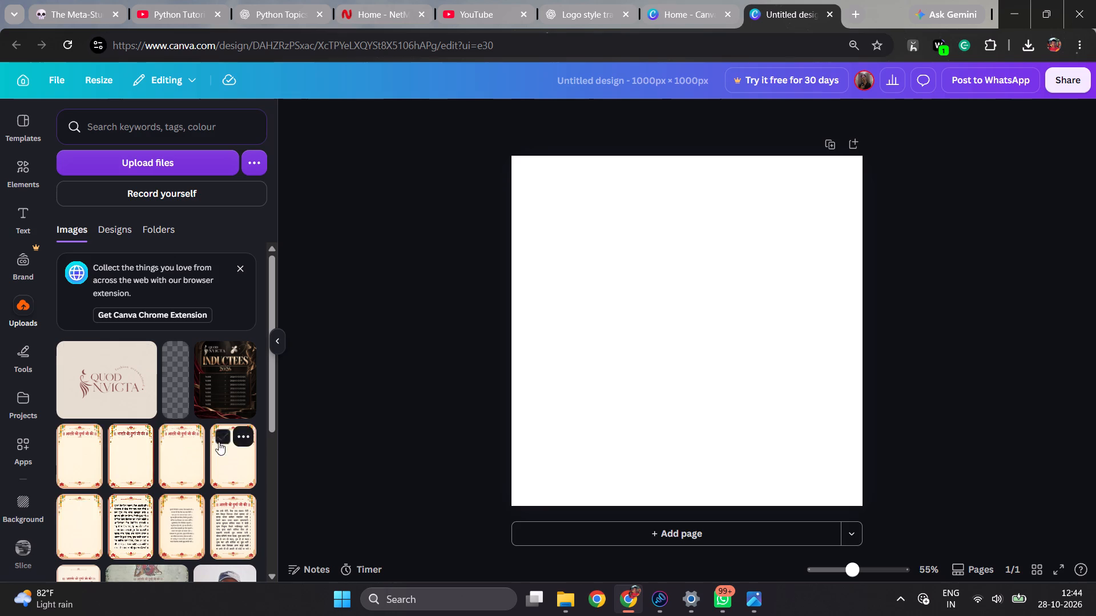
{"action": "left_click", "coordinate": [122, 383]}
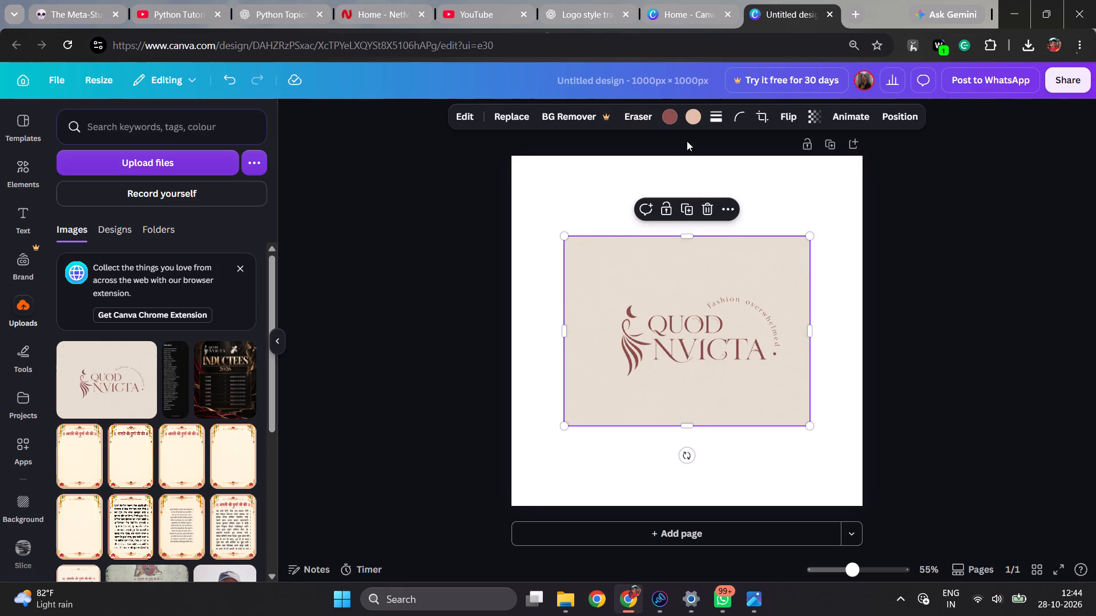
Enlarge the logo image to about 1,518 × 1,174 px and position it so its cream background covers the whole page.
{"action": "left_click_drag", "start_coordinate": [563, 237], "coordinate": [446, 123]}
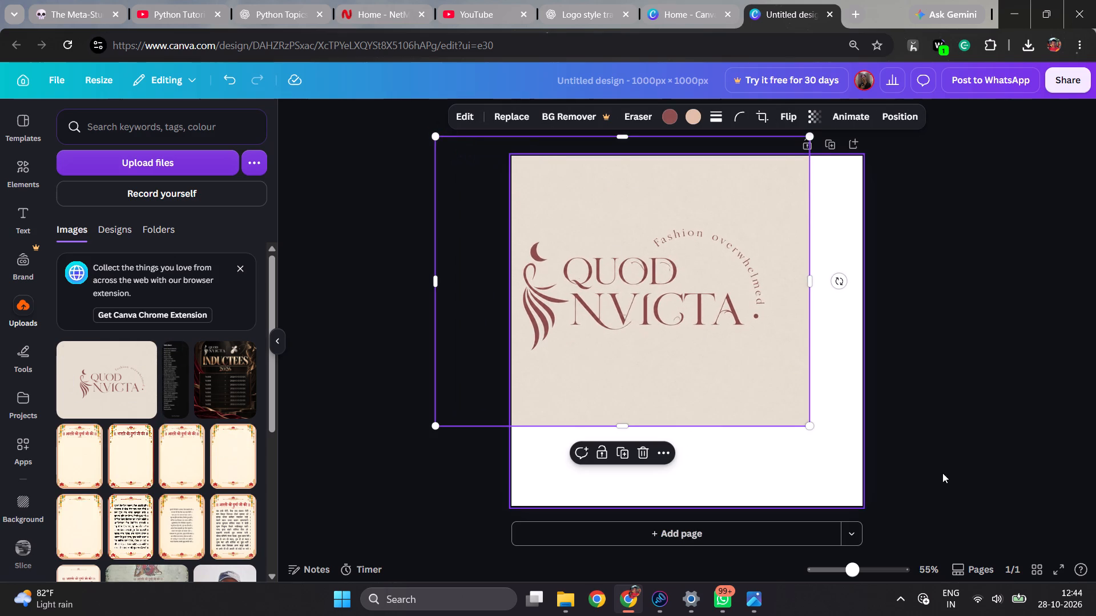
{"action": "left_click_drag", "start_coordinate": [711, 359], "coordinate": [752, 399]}
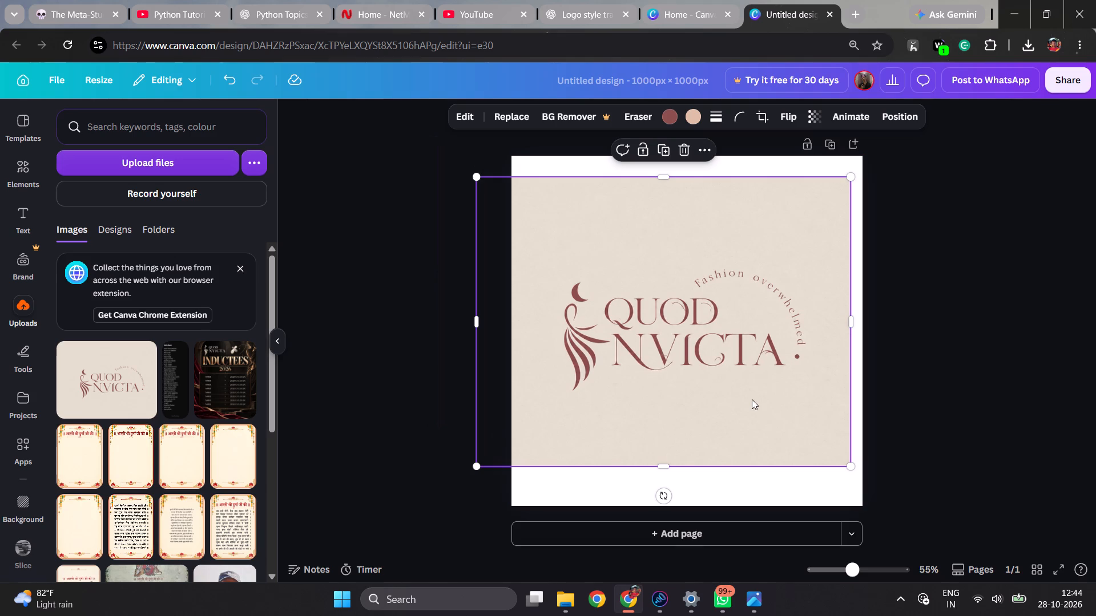
{"action": "left_click_drag", "start_coordinate": [848, 463], "coordinate": [1016, 572]}
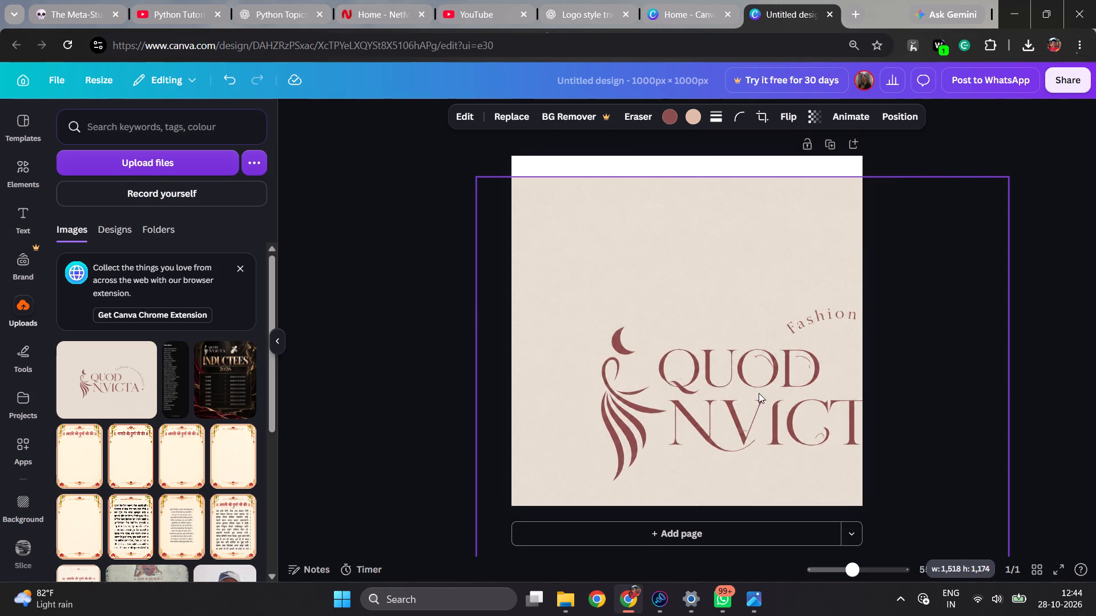
{"action": "left_click_drag", "start_coordinate": [759, 393], "coordinate": [679, 343]}
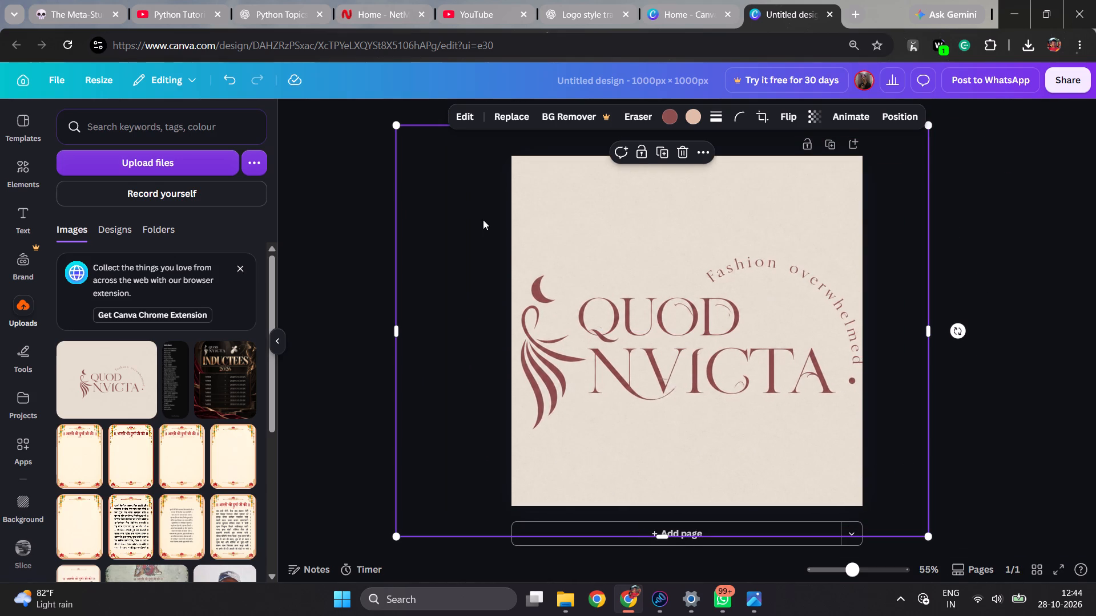
Scale the logo image down and reposition it so its height fits the page and the full logo and tagline have side margins.
{"action": "left_click_drag", "start_coordinate": [396, 120], "coordinate": [451, 160]}
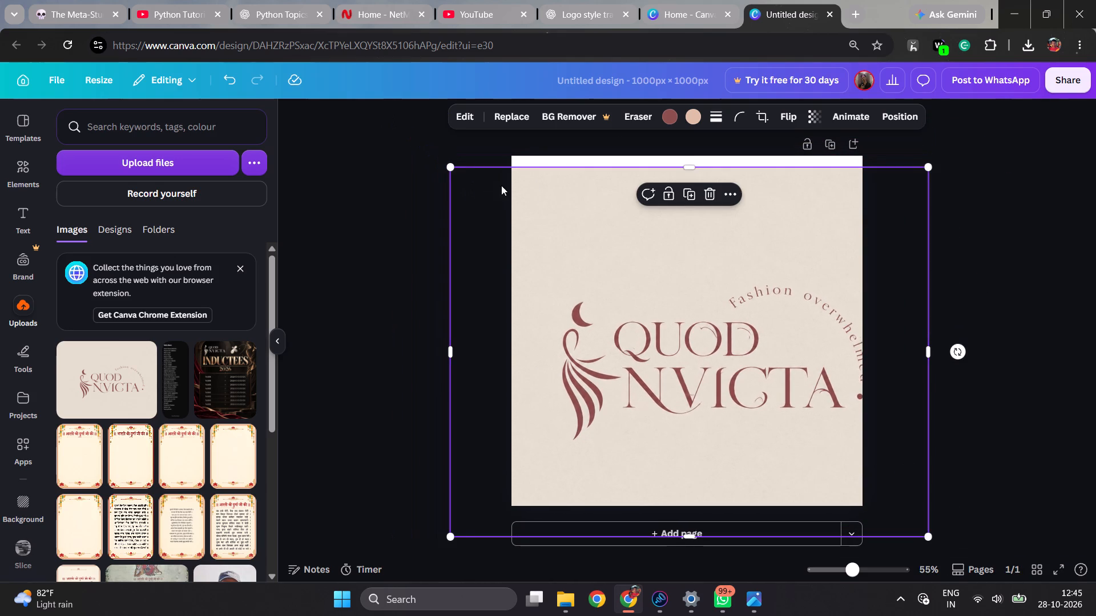
{"action": "left_click_drag", "start_coordinate": [670, 362], "coordinate": [658, 348]}
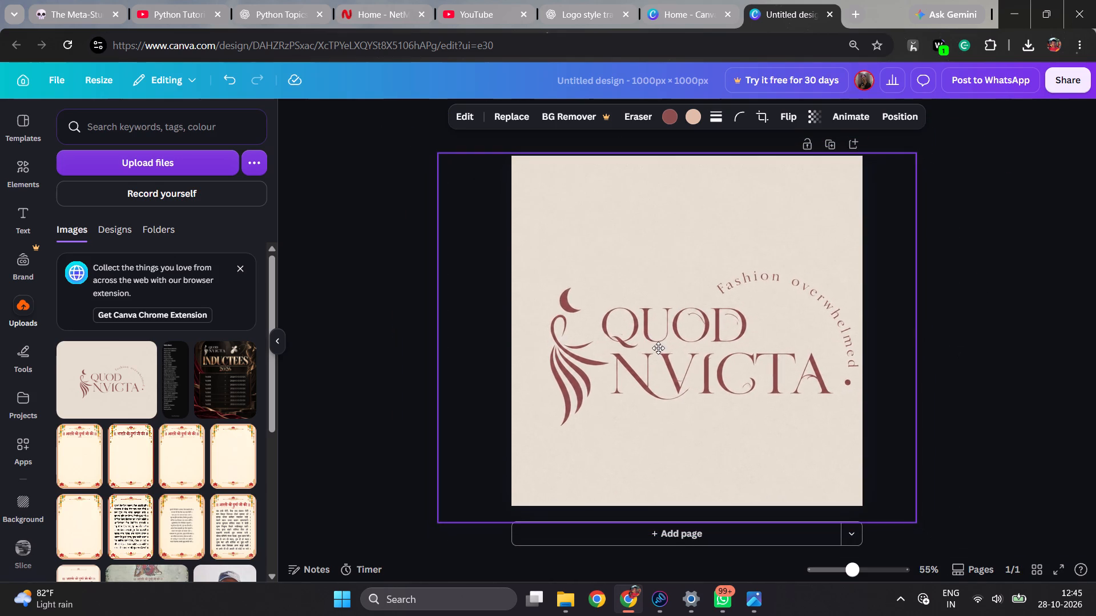
{"action": "left_click_drag", "start_coordinate": [658, 348], "coordinate": [648, 342]}
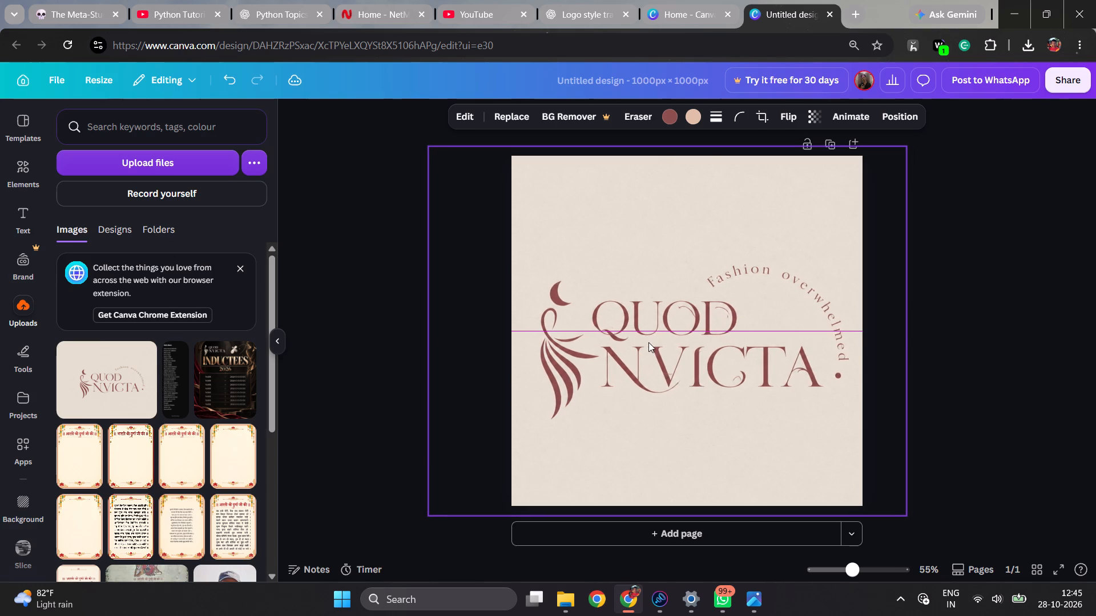
{"action": "left_click_drag", "start_coordinate": [431, 146], "coordinate": [444, 153]}
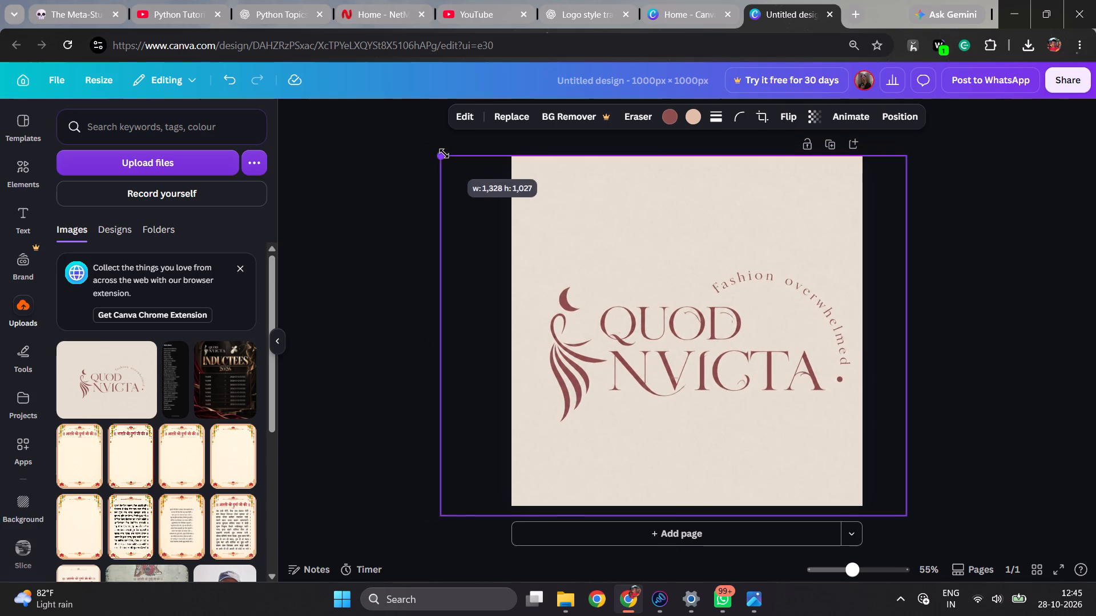
{"action": "left_click_drag", "start_coordinate": [444, 153], "coordinate": [442, 152]}
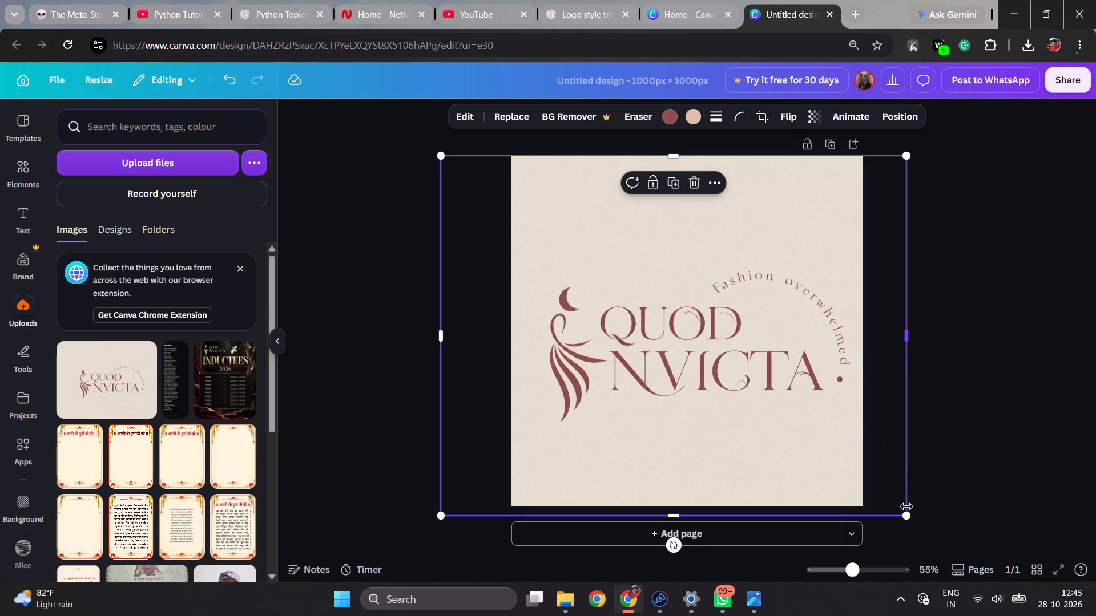
{"action": "left_click_drag", "start_coordinate": [908, 511], "coordinate": [891, 502]}
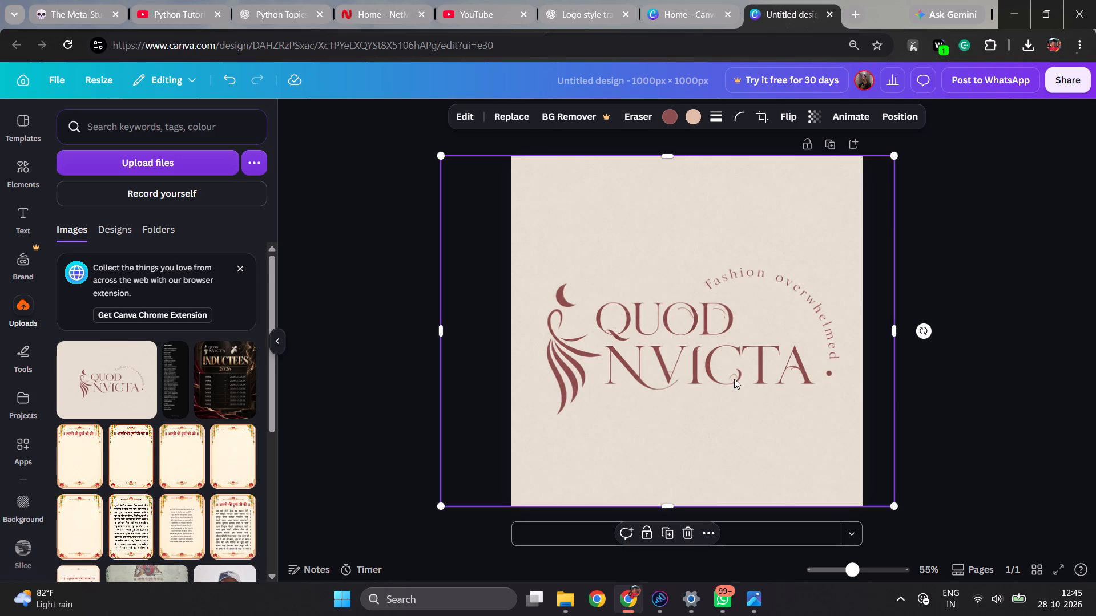
Nudge the logo image slightly to the left to balance the logo horizontally on the page.
{"action": "key", "text": "Left"}
{"action": "key", "text": "Left"}
{"action": "key", "text": "Left"}
{"action": "key", "text": "Left"}
{"action": "key", "text": "Left"}
{"action": "key", "text": "Left"}
{"action": "key", "text": "Left"}
{"action": "key", "text": "Left"}
{"action": "key", "text": "Left"}
{"action": "key", "text": "Left"}
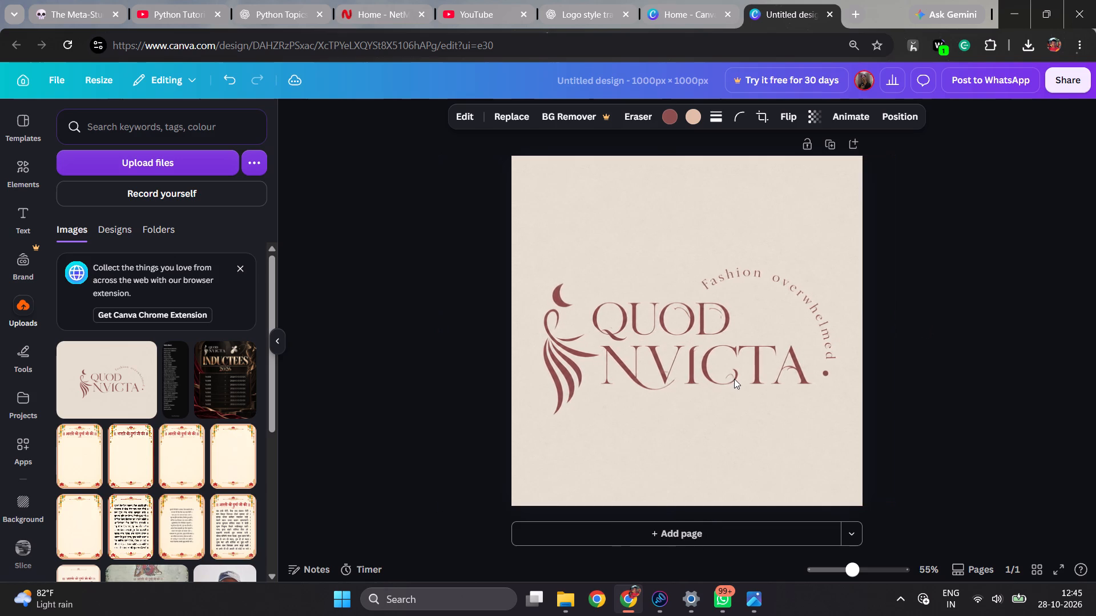
{"action": "key", "text": "Left"}
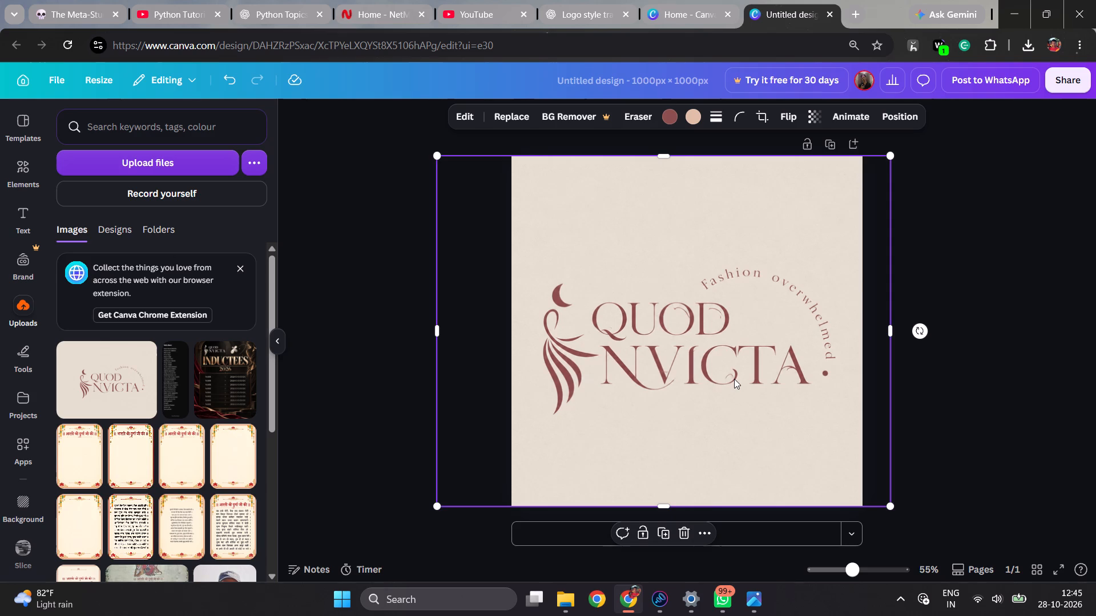
Deselect the logo image and add a second blank page to the design.
{"action": "left_click", "coordinate": [1016, 260]}
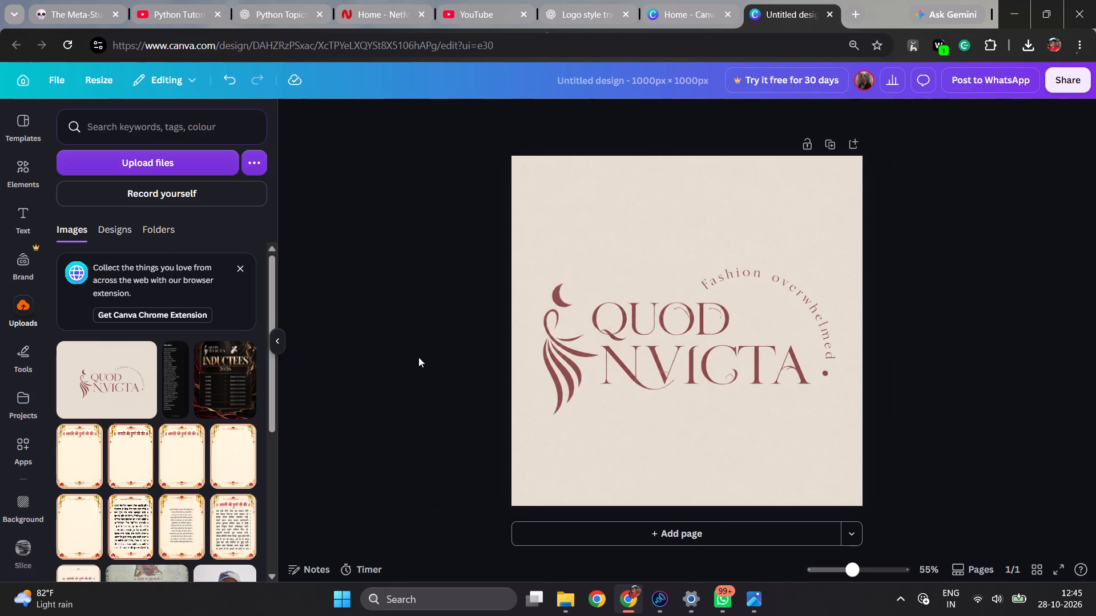
{"action": "left_click", "coordinate": [642, 530]}
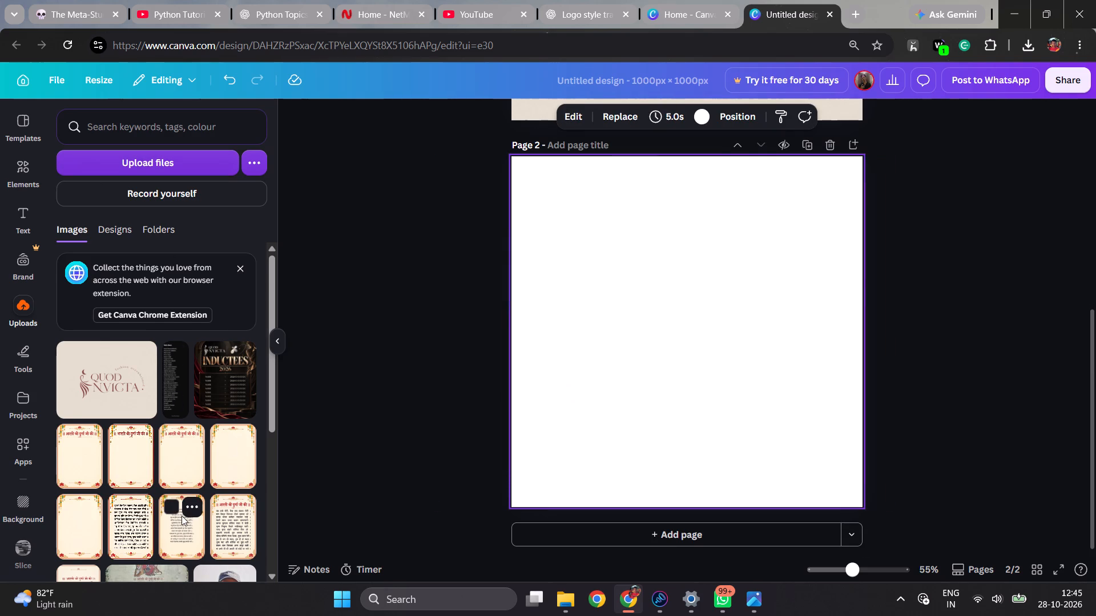
Upload the dark Quod Nvicta logo file "WhatsApp Image 2026-10-28 at 12.25.22 PM.jpeg" from the Desktop folder.
{"action": "scroll", "coordinate": [182, 516], "scroll_direction": "down", "scroll_amount": 2}
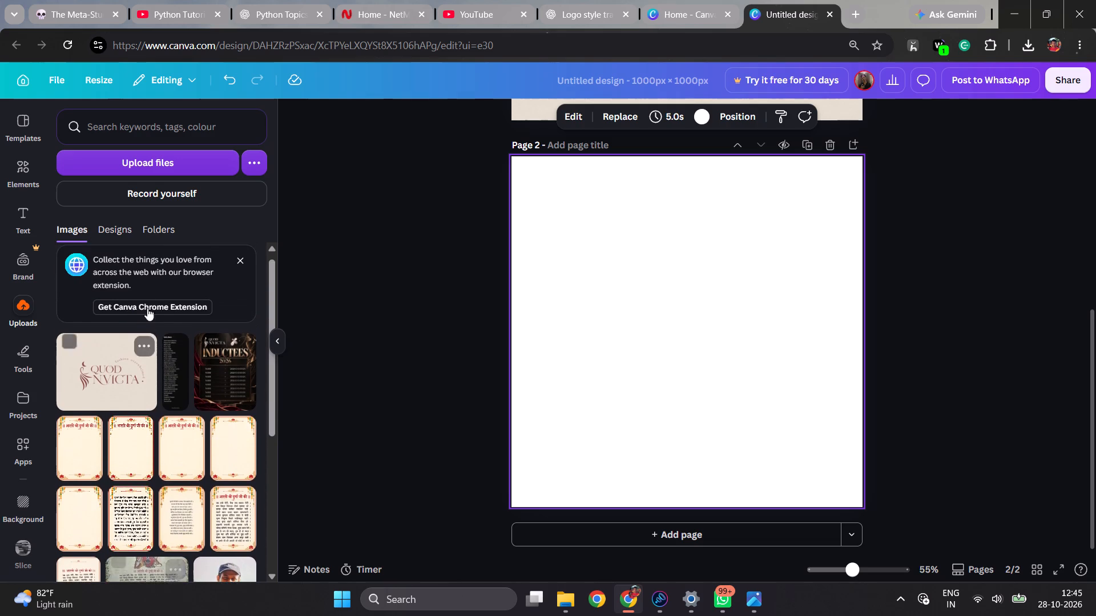
{"action": "scroll", "coordinate": [147, 295], "scroll_direction": "up", "scroll_amount": 2}
{"action": "left_click", "coordinate": [139, 169]}
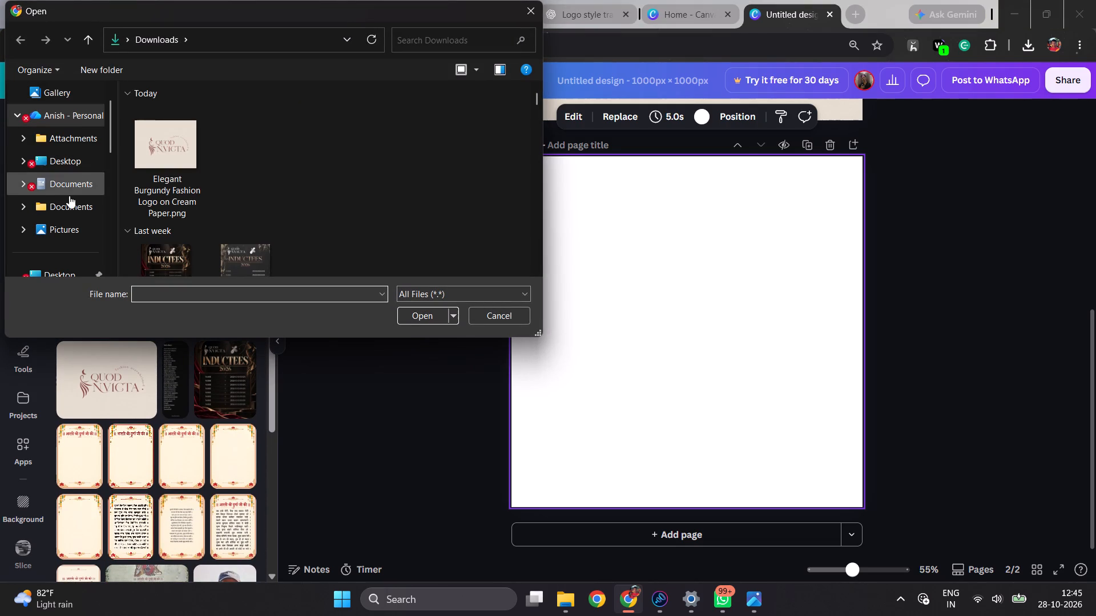
{"action": "left_click", "coordinate": [73, 175]}
{"action": "left_click", "coordinate": [63, 161]}
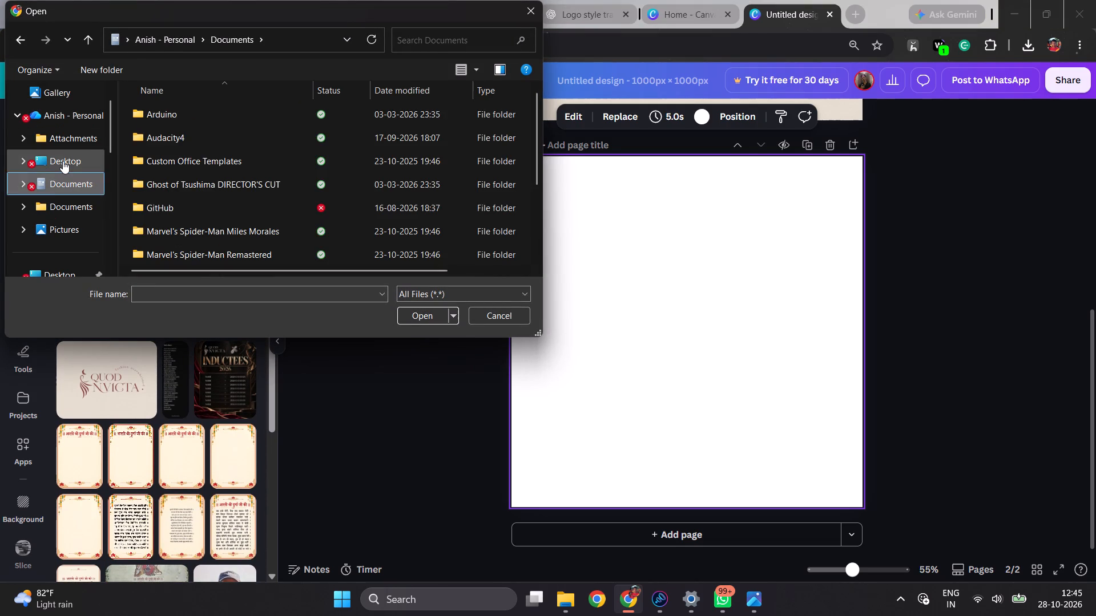
{"action": "scroll", "coordinate": [336, 179], "scroll_direction": "down", "scroll_amount": 6}
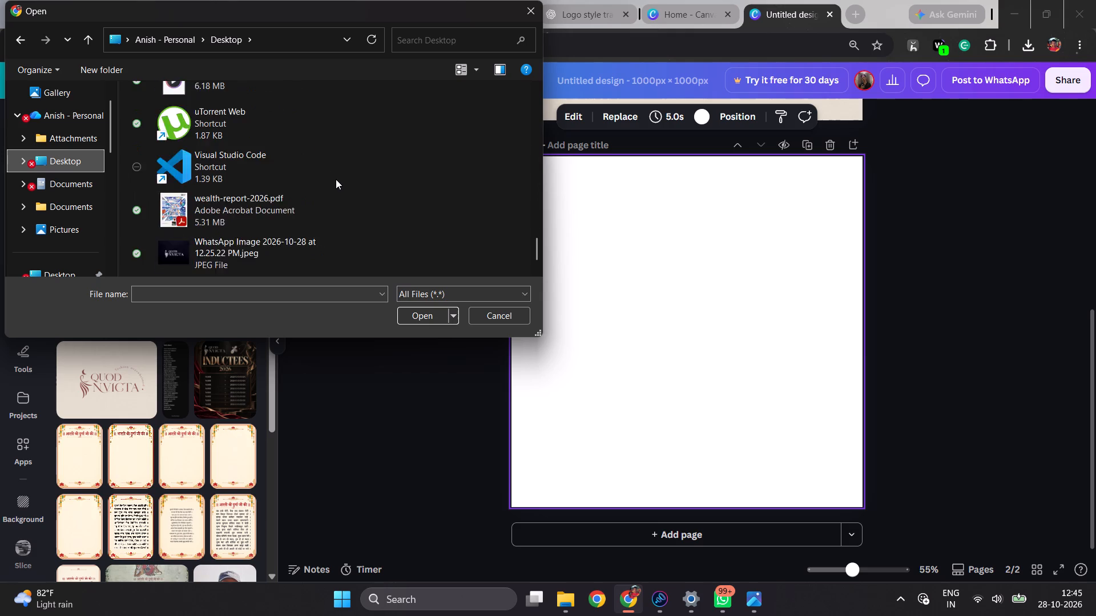
{"action": "scroll", "coordinate": [336, 179], "scroll_direction": "down", "scroll_amount": 2}
{"action": "left_click", "coordinate": [249, 224]}
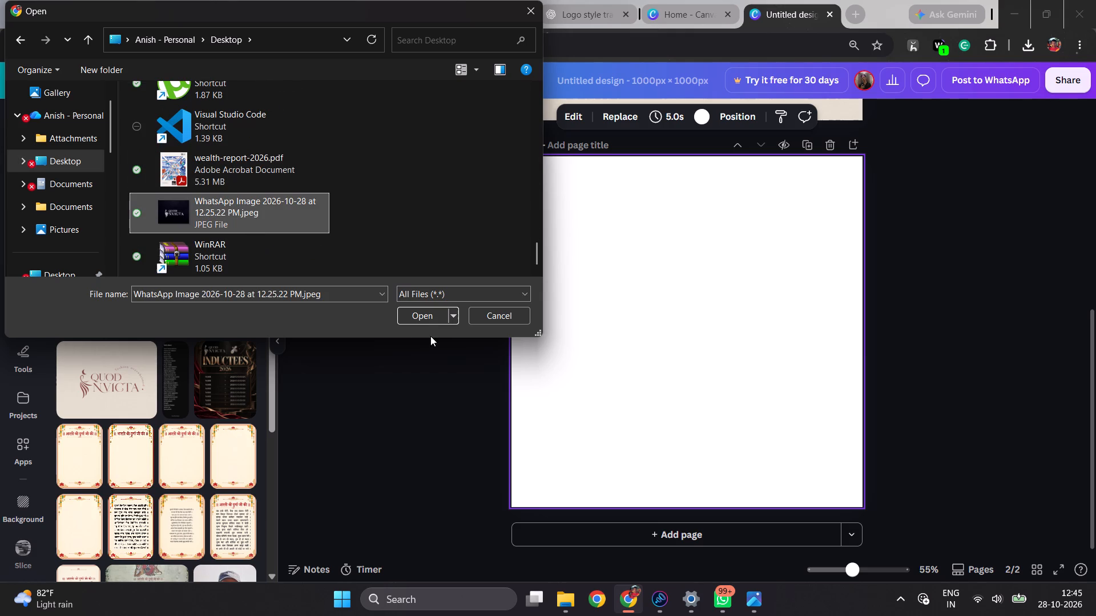
{"action": "left_click", "coordinate": [414, 315]}
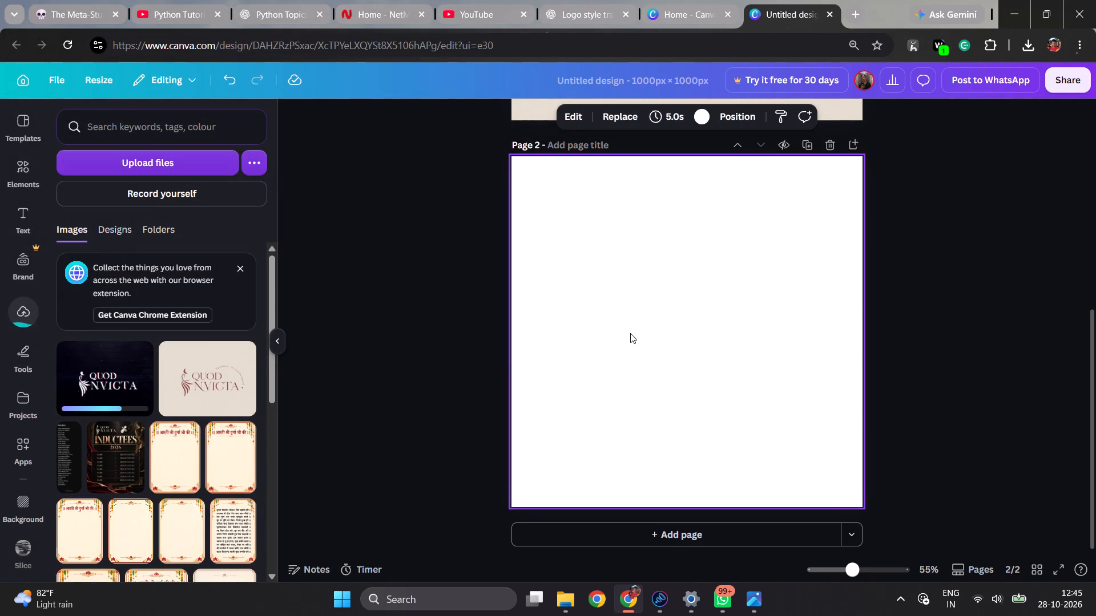
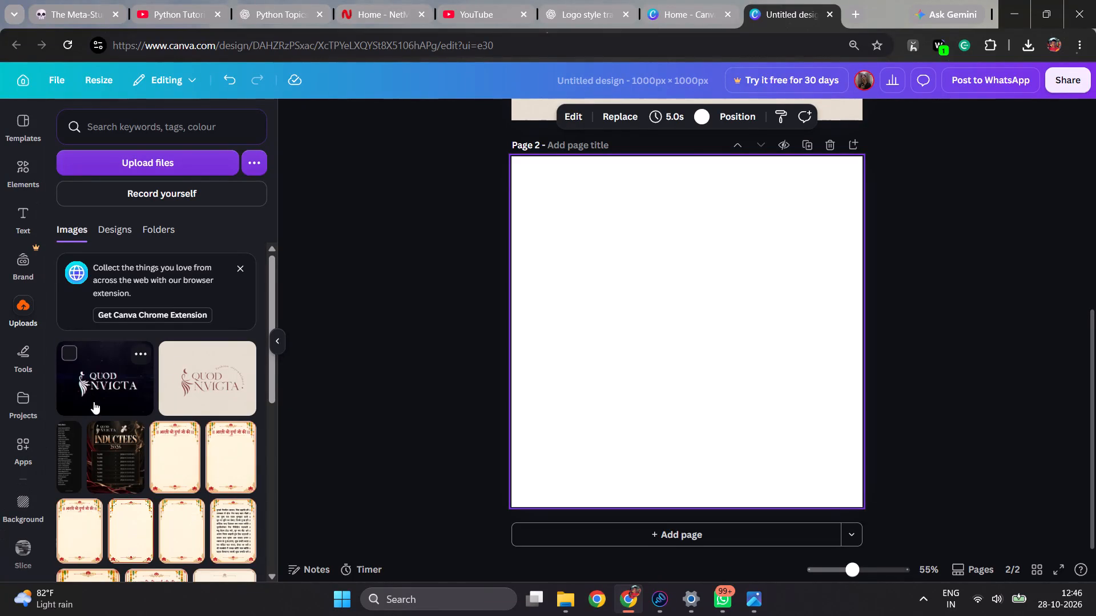
Place the dark Quod Nvicta logo image on page 2 and split it into editable layers with Magic Layers.
{"action": "left_click", "coordinate": [94, 402]}
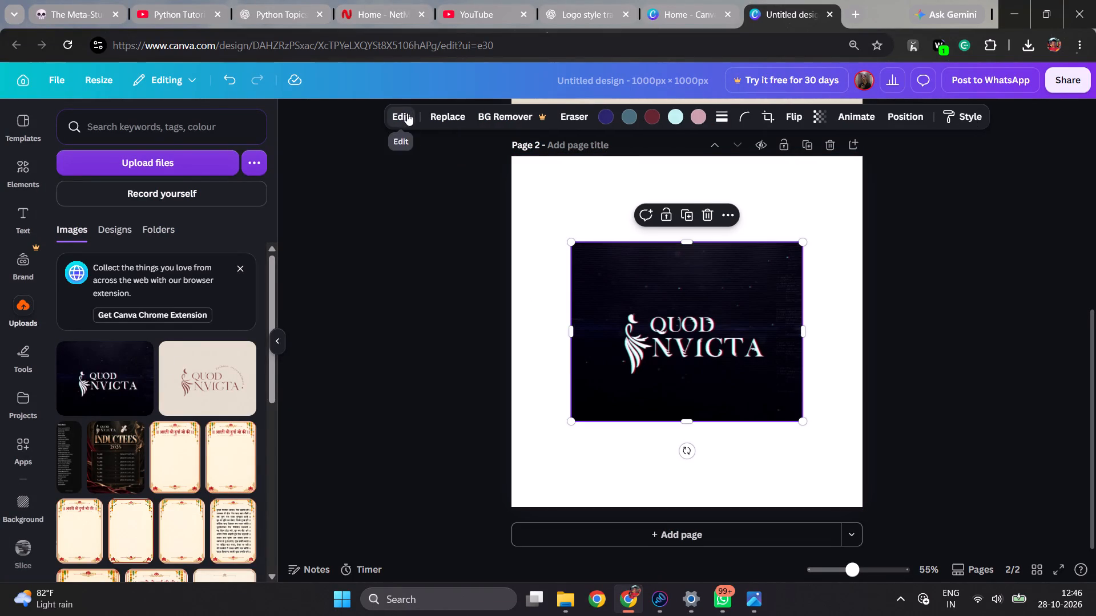
{"action": "left_click", "coordinate": [407, 113]}
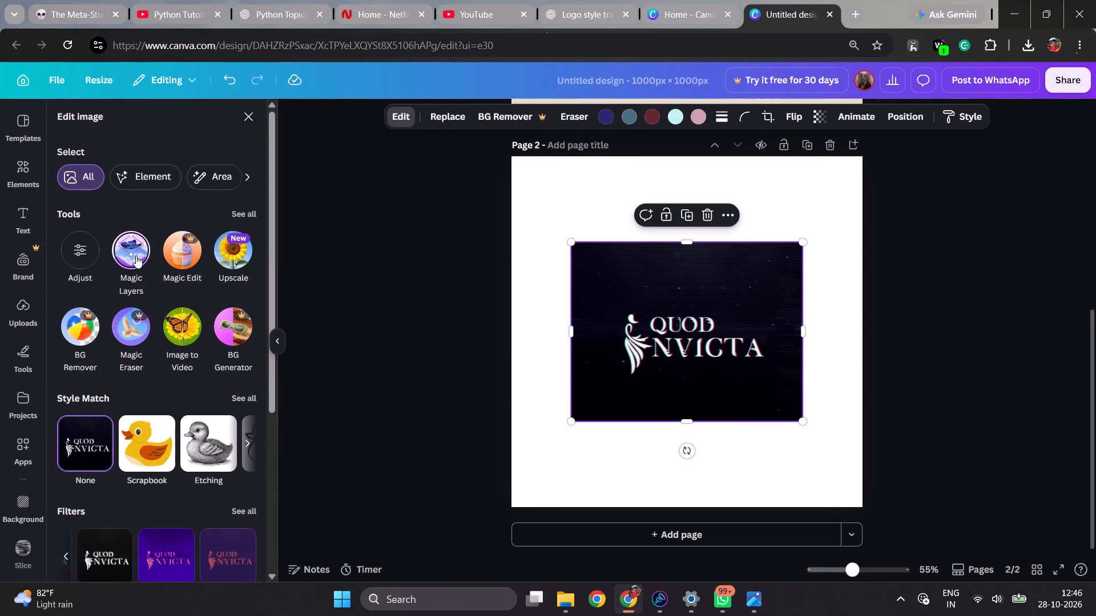
{"action": "left_click", "coordinate": [136, 256]}
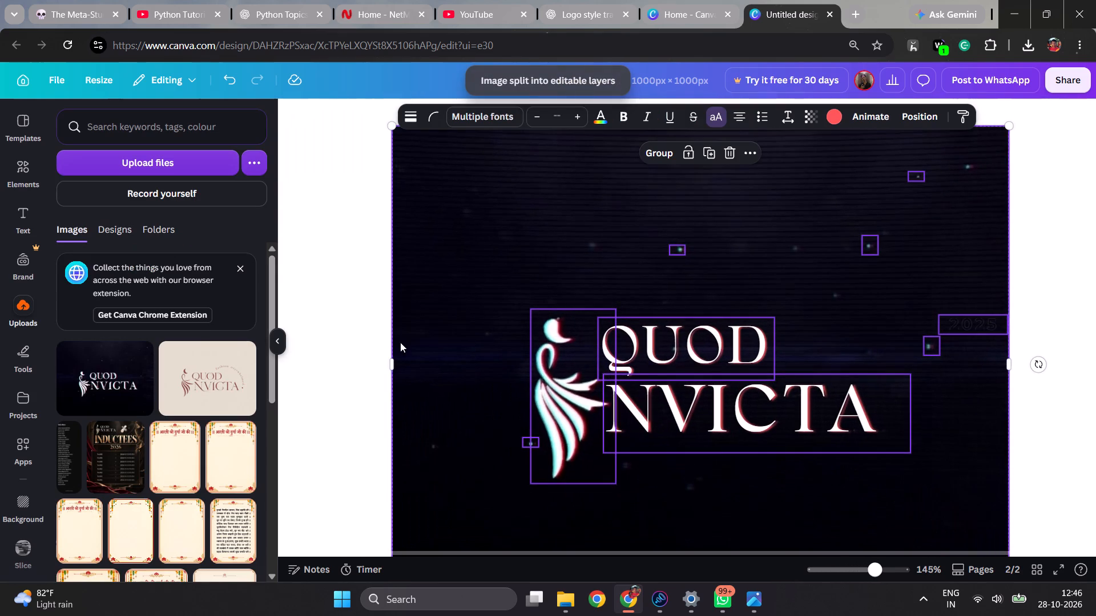
{"action": "left_click", "coordinate": [335, 334]}
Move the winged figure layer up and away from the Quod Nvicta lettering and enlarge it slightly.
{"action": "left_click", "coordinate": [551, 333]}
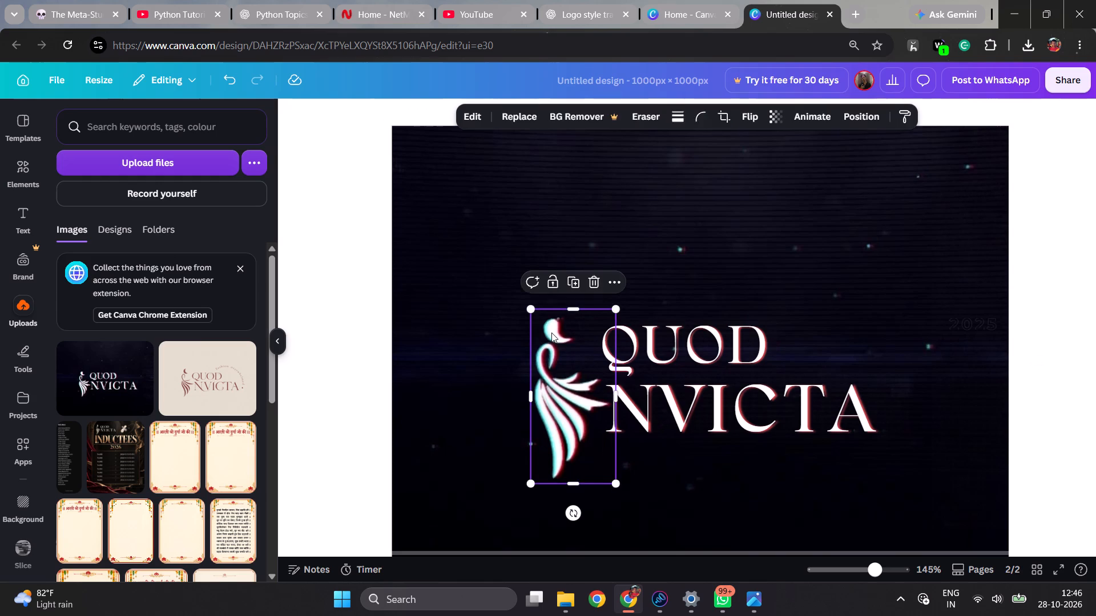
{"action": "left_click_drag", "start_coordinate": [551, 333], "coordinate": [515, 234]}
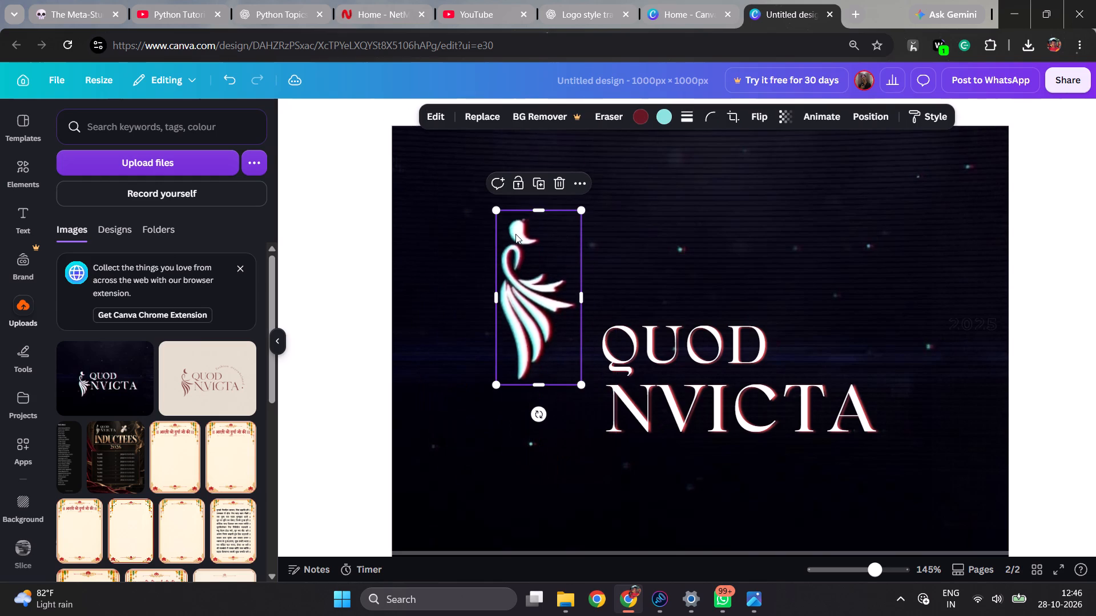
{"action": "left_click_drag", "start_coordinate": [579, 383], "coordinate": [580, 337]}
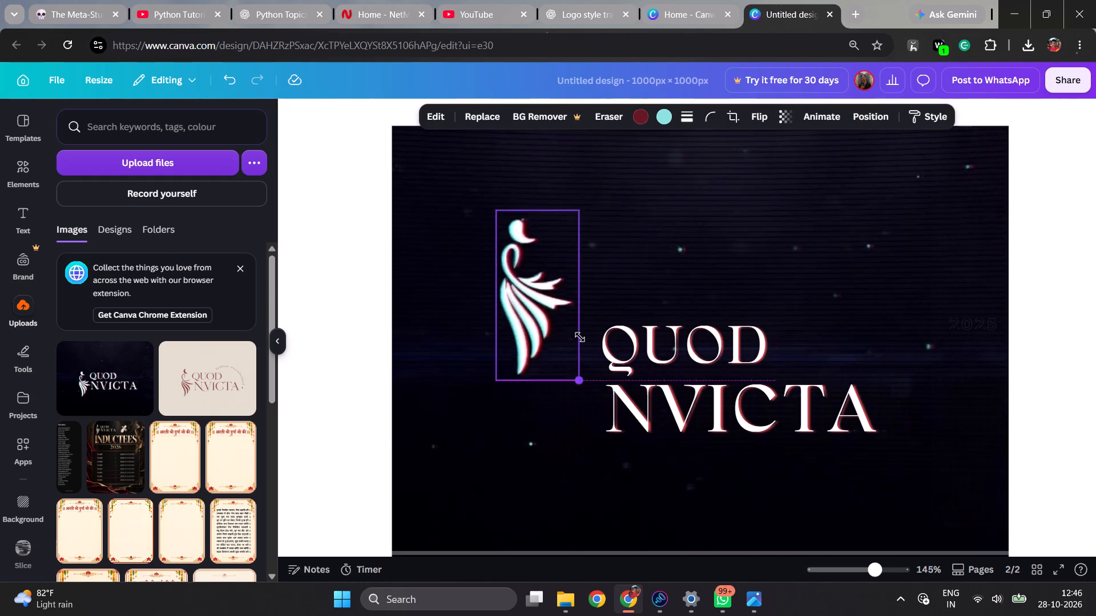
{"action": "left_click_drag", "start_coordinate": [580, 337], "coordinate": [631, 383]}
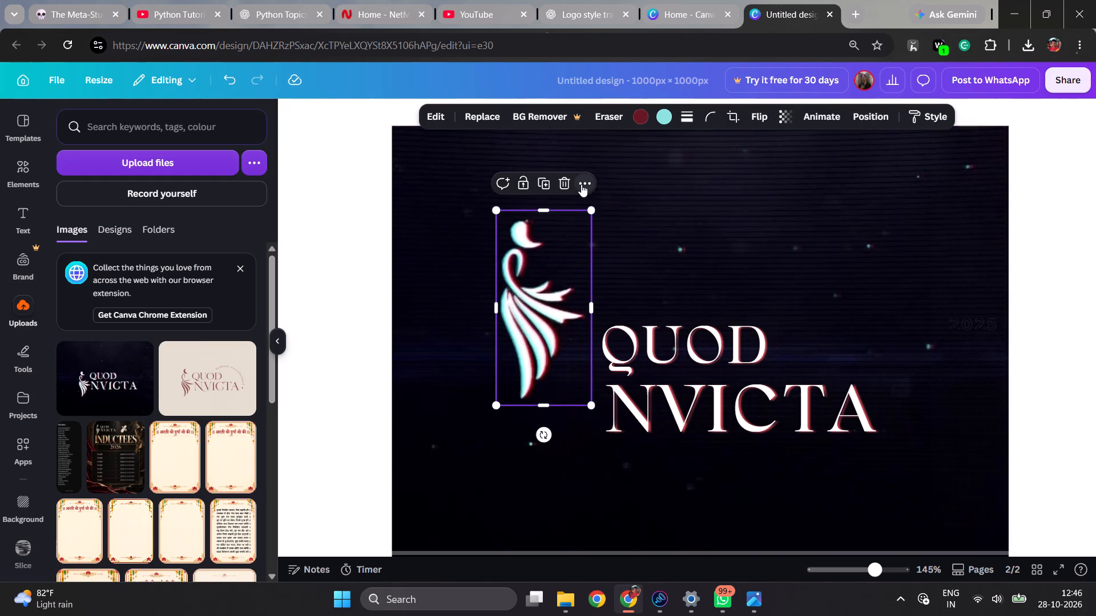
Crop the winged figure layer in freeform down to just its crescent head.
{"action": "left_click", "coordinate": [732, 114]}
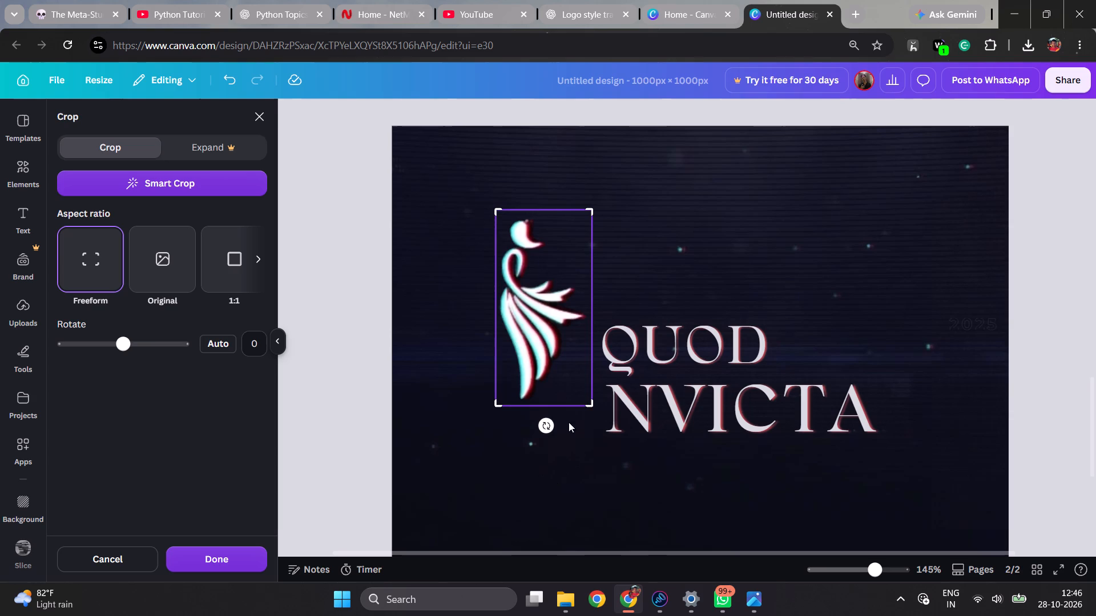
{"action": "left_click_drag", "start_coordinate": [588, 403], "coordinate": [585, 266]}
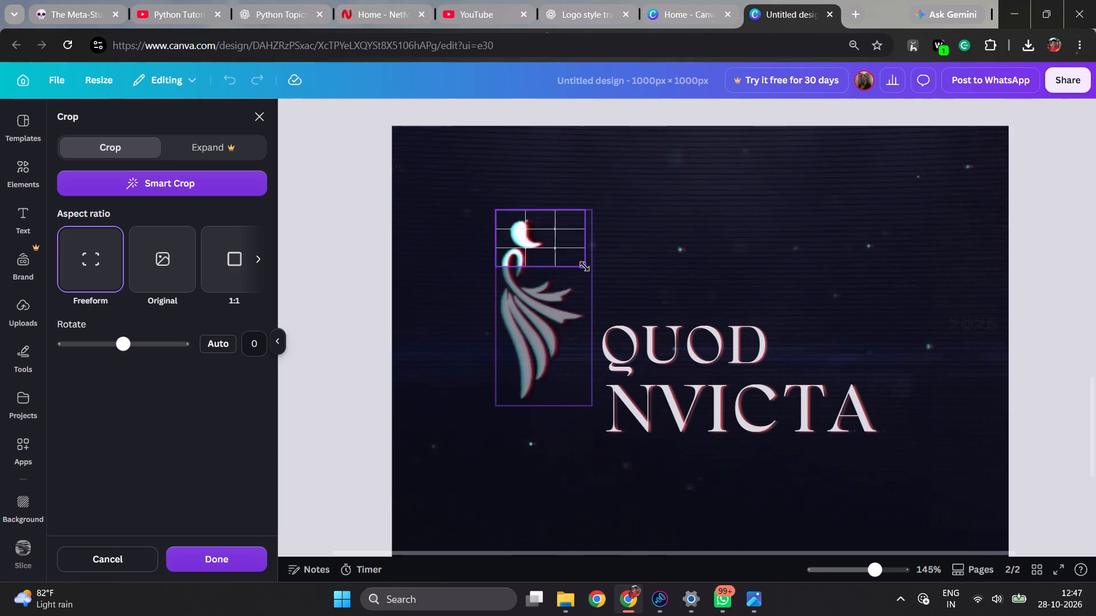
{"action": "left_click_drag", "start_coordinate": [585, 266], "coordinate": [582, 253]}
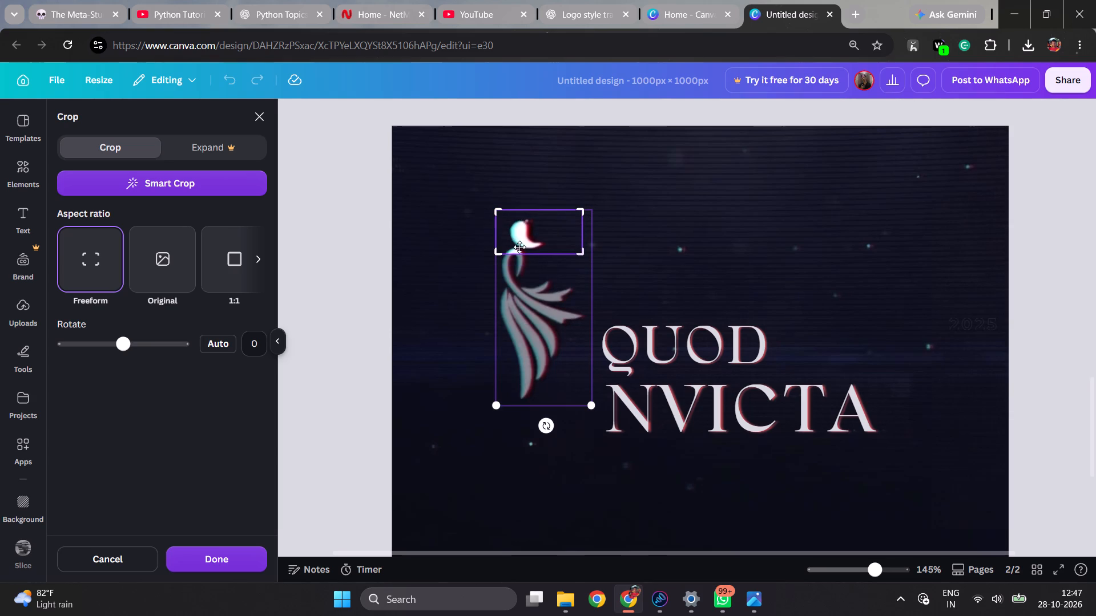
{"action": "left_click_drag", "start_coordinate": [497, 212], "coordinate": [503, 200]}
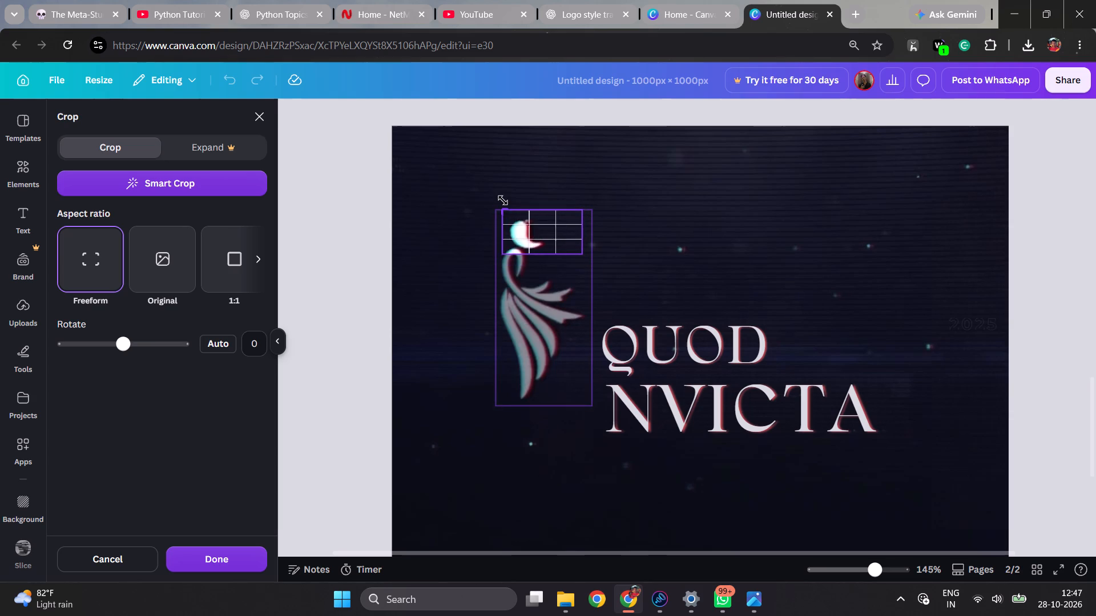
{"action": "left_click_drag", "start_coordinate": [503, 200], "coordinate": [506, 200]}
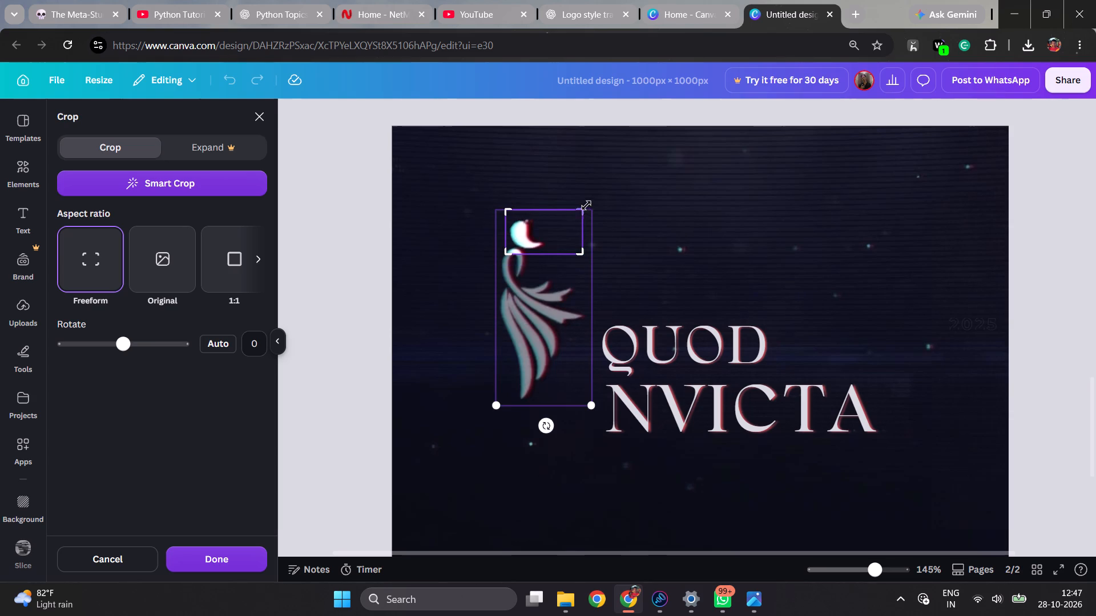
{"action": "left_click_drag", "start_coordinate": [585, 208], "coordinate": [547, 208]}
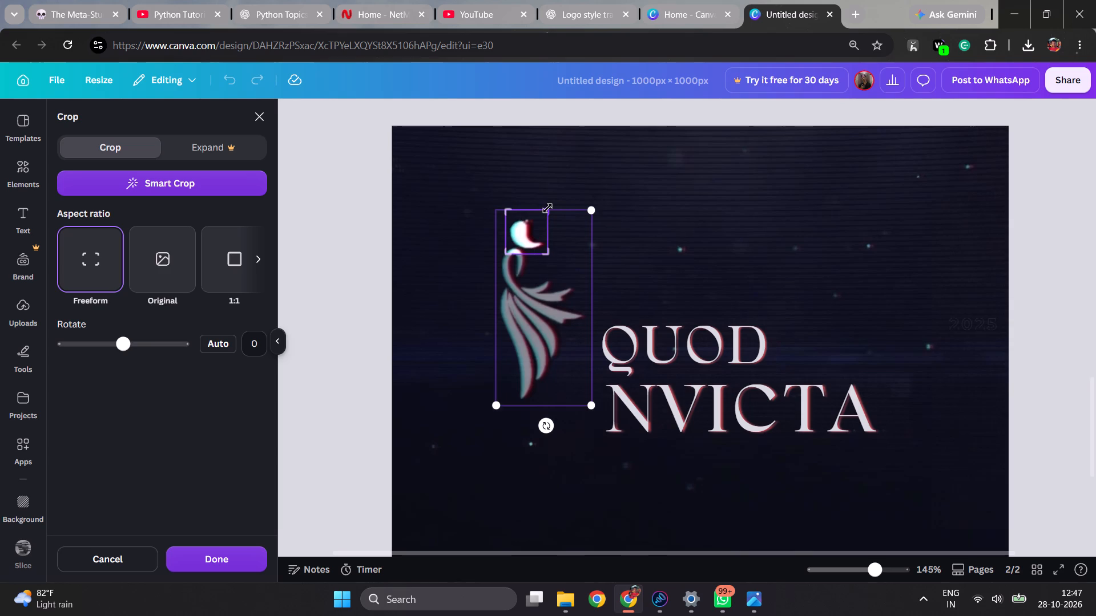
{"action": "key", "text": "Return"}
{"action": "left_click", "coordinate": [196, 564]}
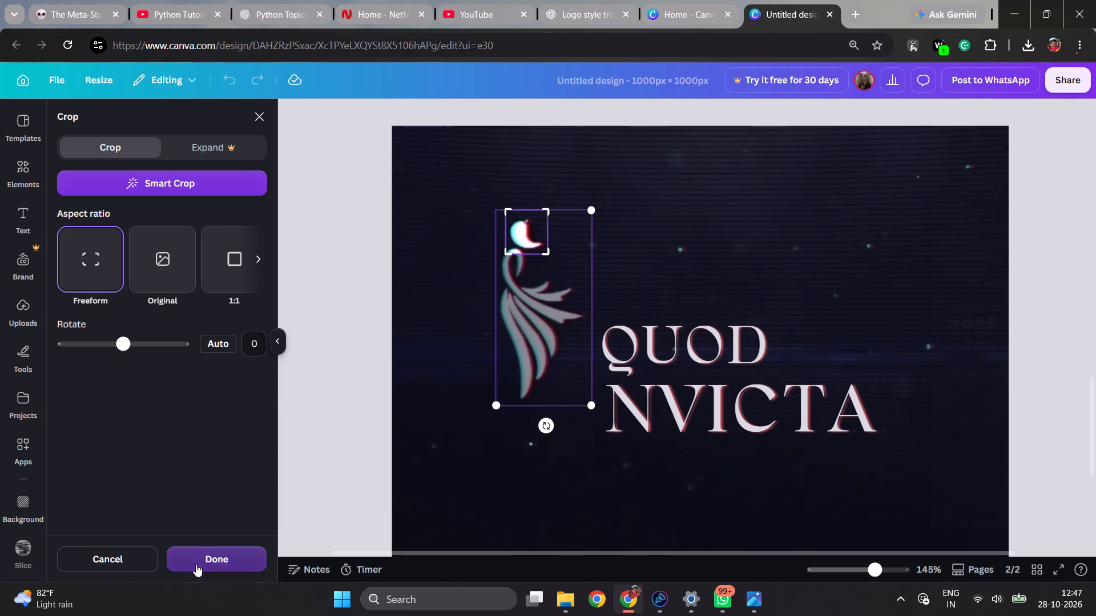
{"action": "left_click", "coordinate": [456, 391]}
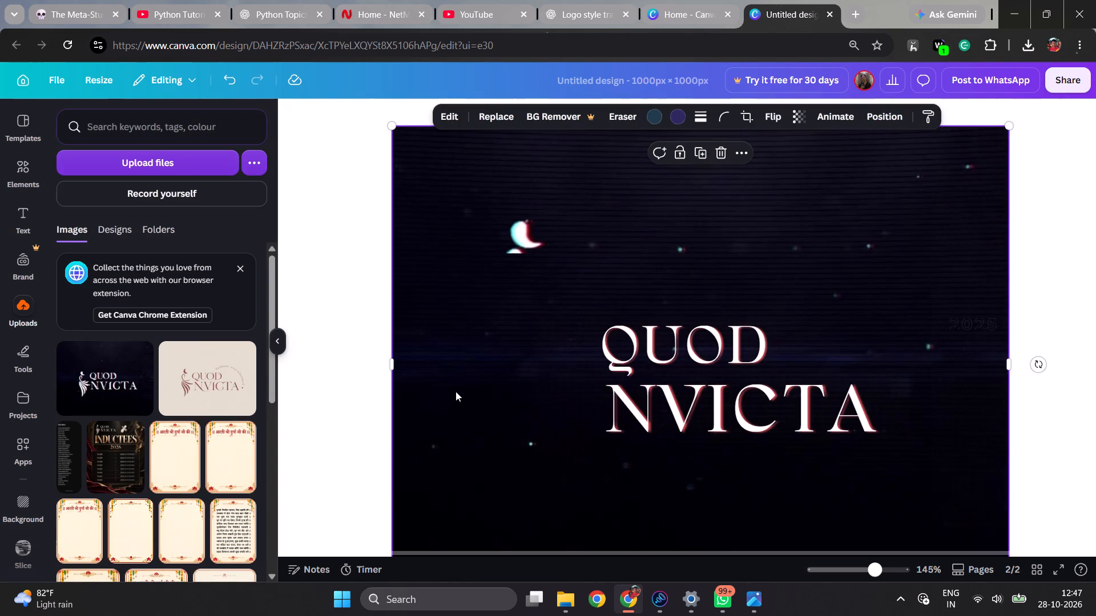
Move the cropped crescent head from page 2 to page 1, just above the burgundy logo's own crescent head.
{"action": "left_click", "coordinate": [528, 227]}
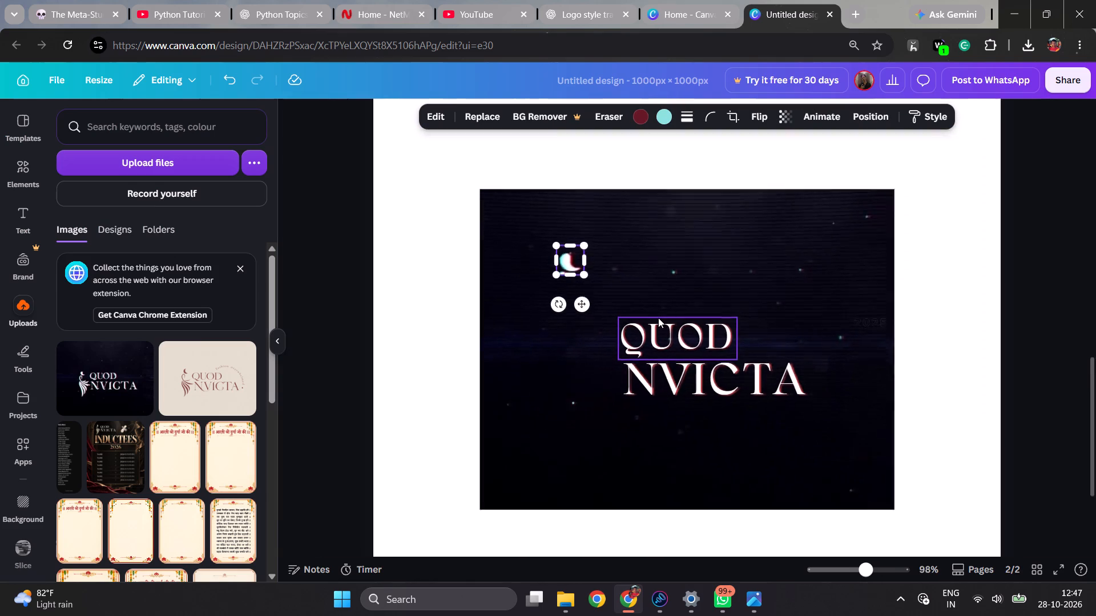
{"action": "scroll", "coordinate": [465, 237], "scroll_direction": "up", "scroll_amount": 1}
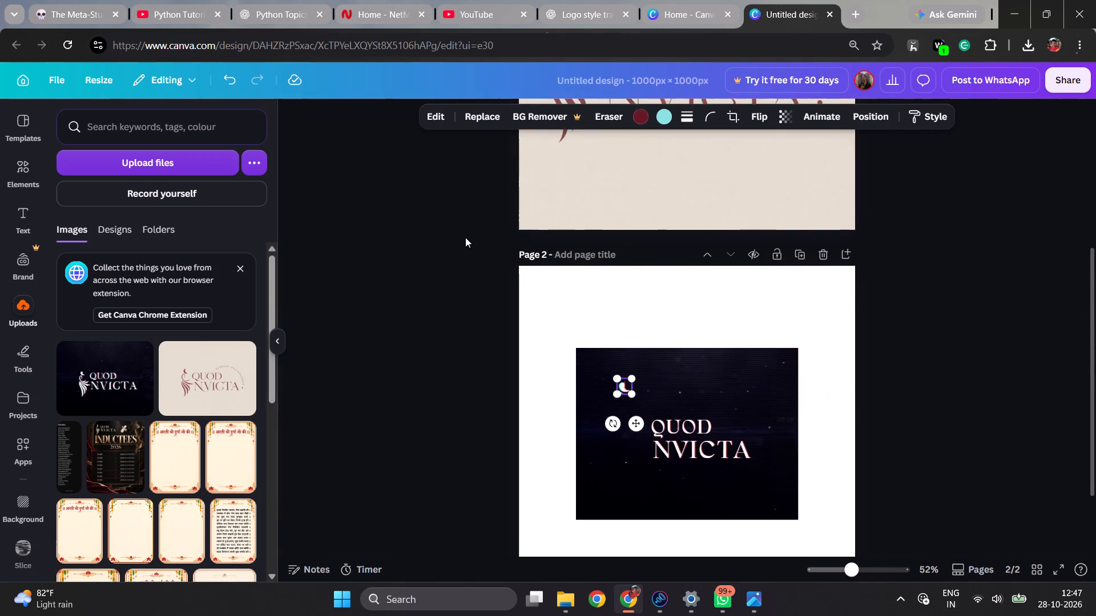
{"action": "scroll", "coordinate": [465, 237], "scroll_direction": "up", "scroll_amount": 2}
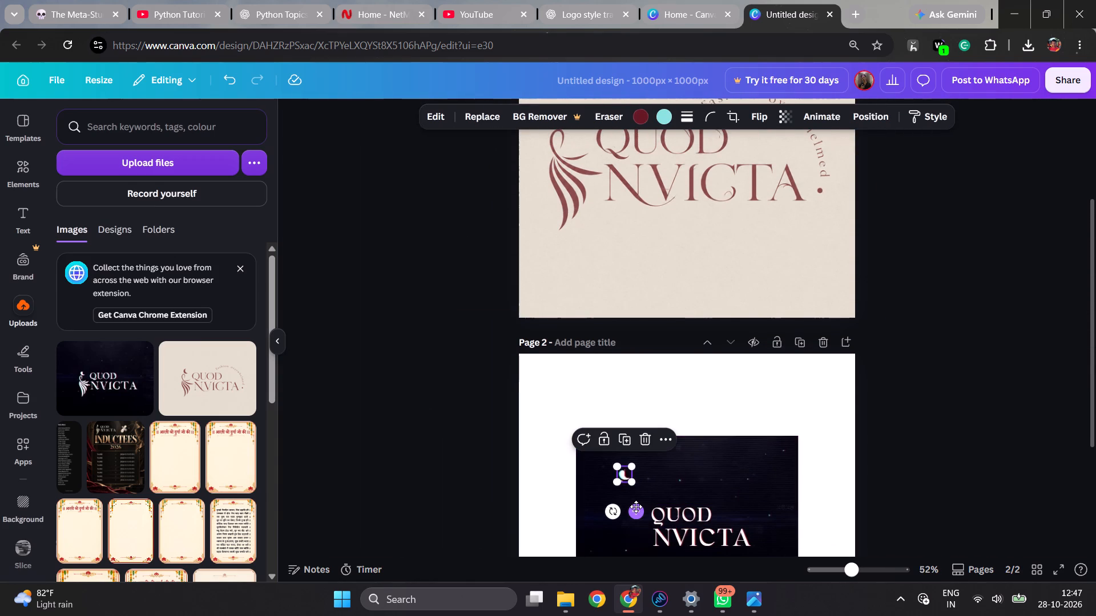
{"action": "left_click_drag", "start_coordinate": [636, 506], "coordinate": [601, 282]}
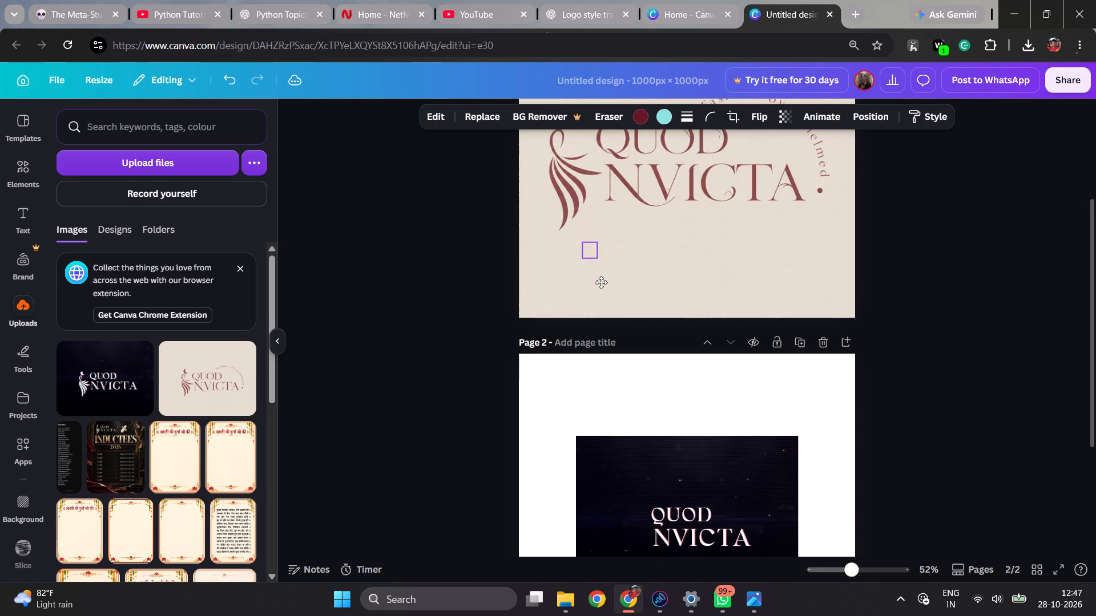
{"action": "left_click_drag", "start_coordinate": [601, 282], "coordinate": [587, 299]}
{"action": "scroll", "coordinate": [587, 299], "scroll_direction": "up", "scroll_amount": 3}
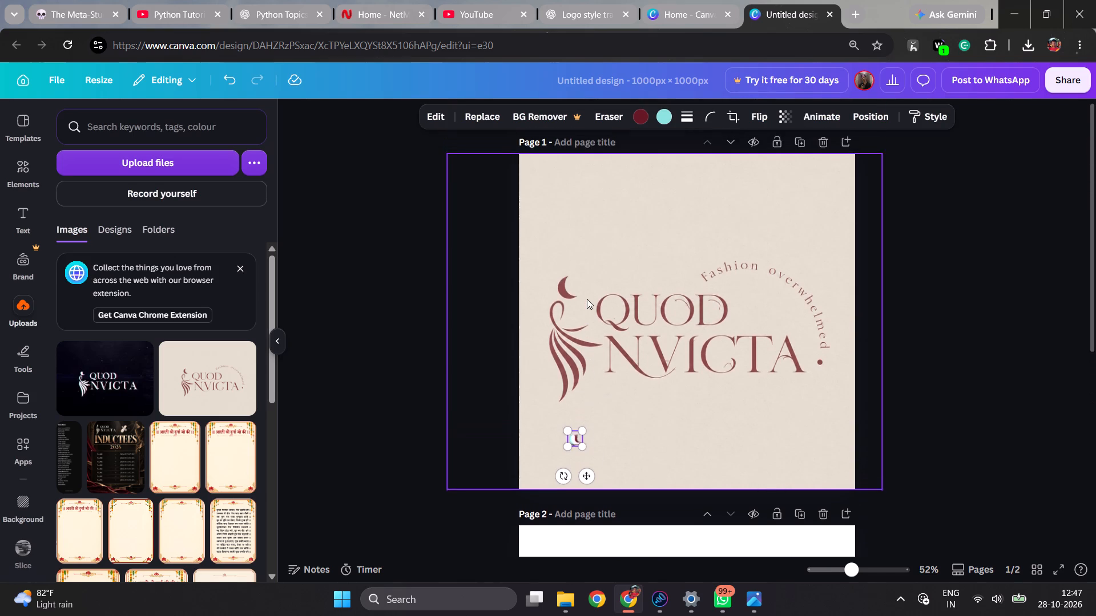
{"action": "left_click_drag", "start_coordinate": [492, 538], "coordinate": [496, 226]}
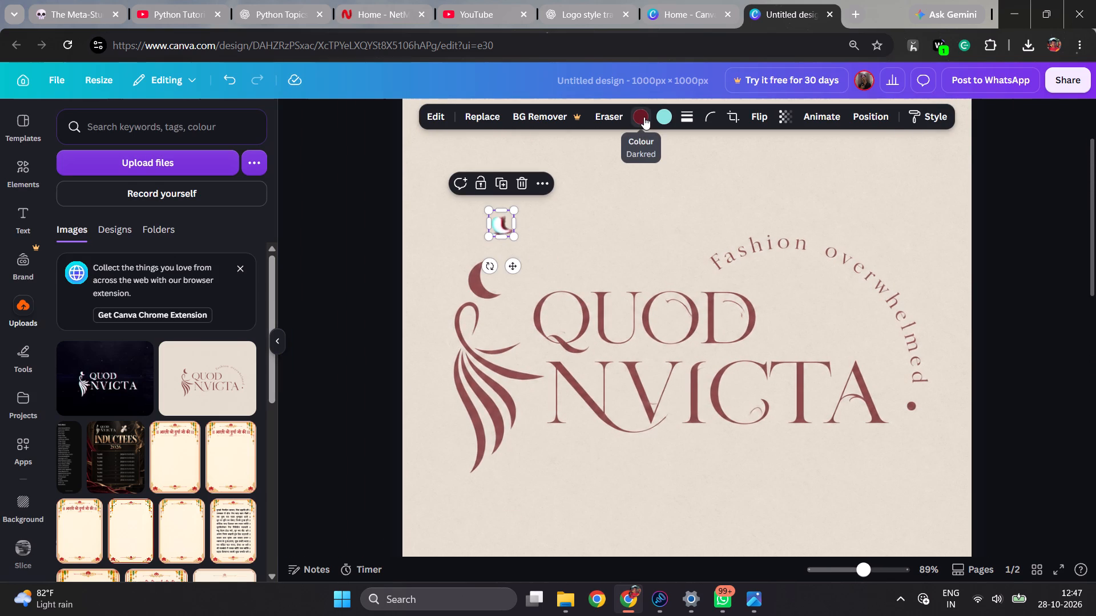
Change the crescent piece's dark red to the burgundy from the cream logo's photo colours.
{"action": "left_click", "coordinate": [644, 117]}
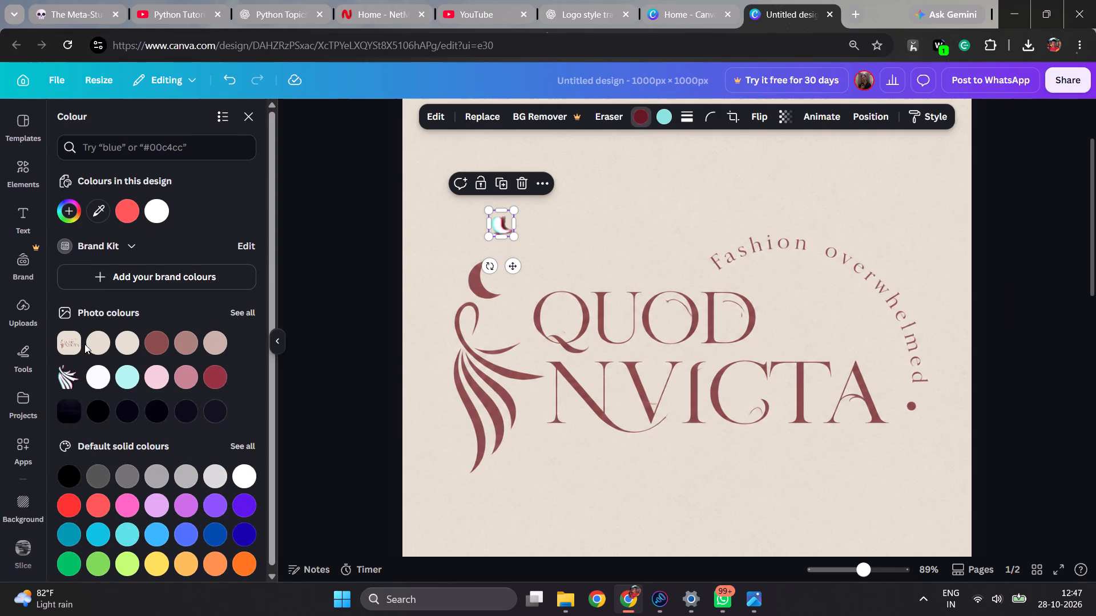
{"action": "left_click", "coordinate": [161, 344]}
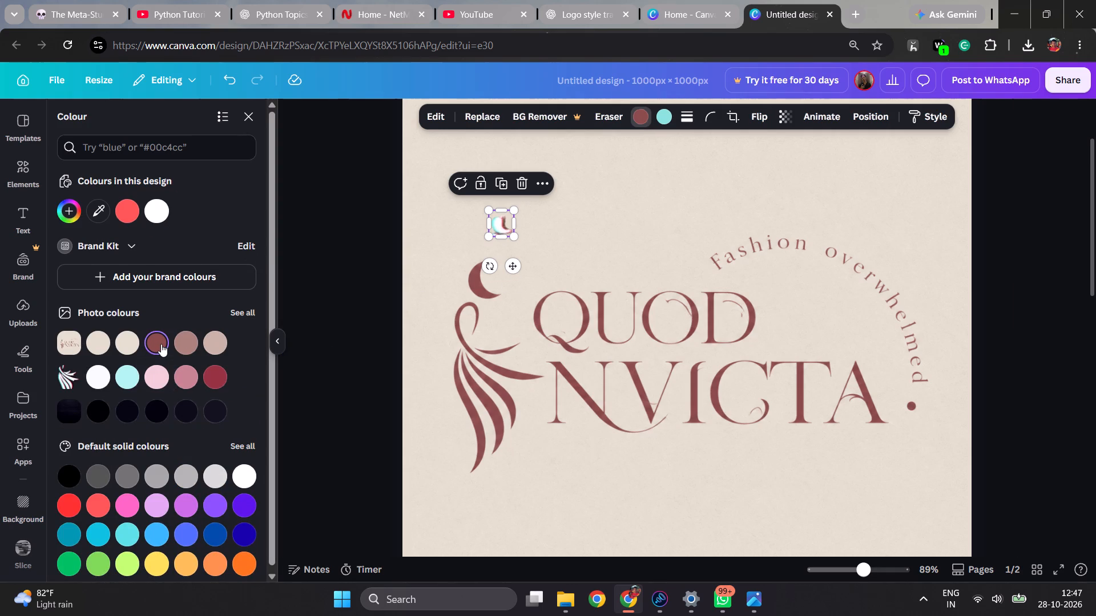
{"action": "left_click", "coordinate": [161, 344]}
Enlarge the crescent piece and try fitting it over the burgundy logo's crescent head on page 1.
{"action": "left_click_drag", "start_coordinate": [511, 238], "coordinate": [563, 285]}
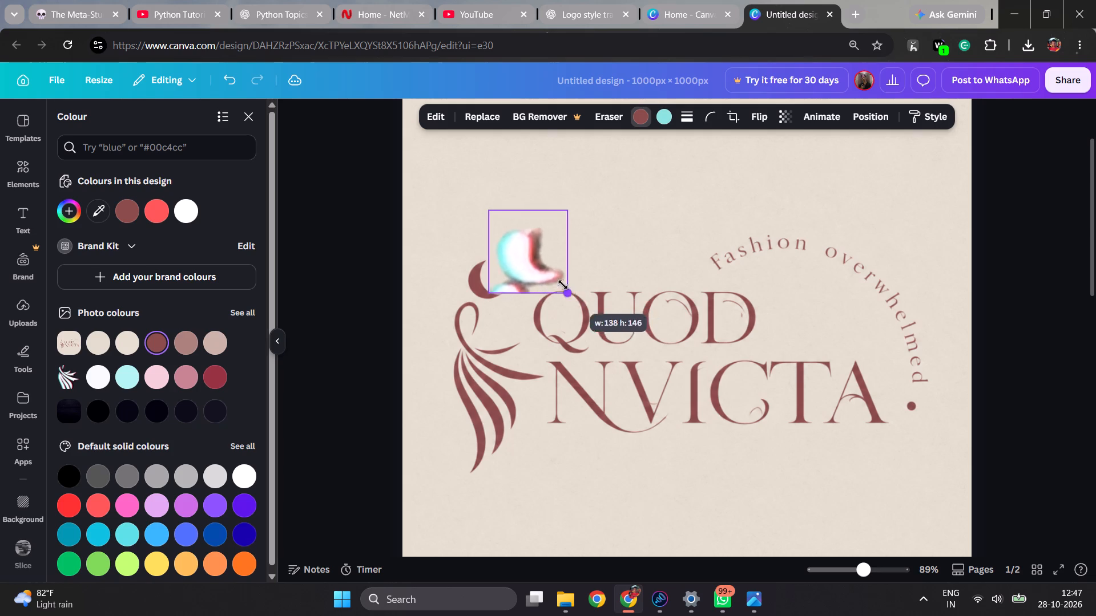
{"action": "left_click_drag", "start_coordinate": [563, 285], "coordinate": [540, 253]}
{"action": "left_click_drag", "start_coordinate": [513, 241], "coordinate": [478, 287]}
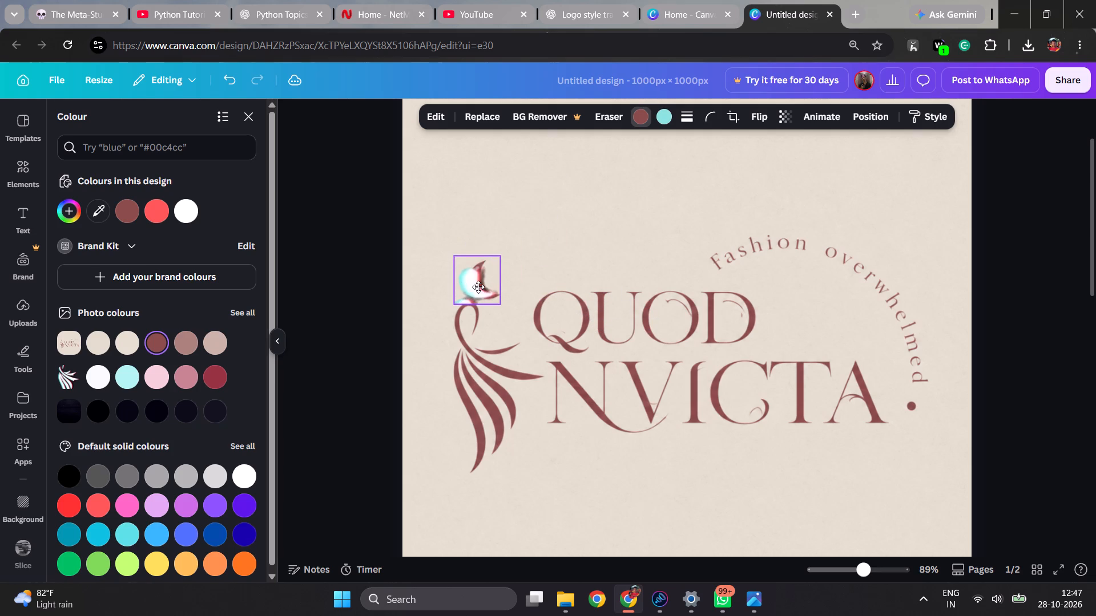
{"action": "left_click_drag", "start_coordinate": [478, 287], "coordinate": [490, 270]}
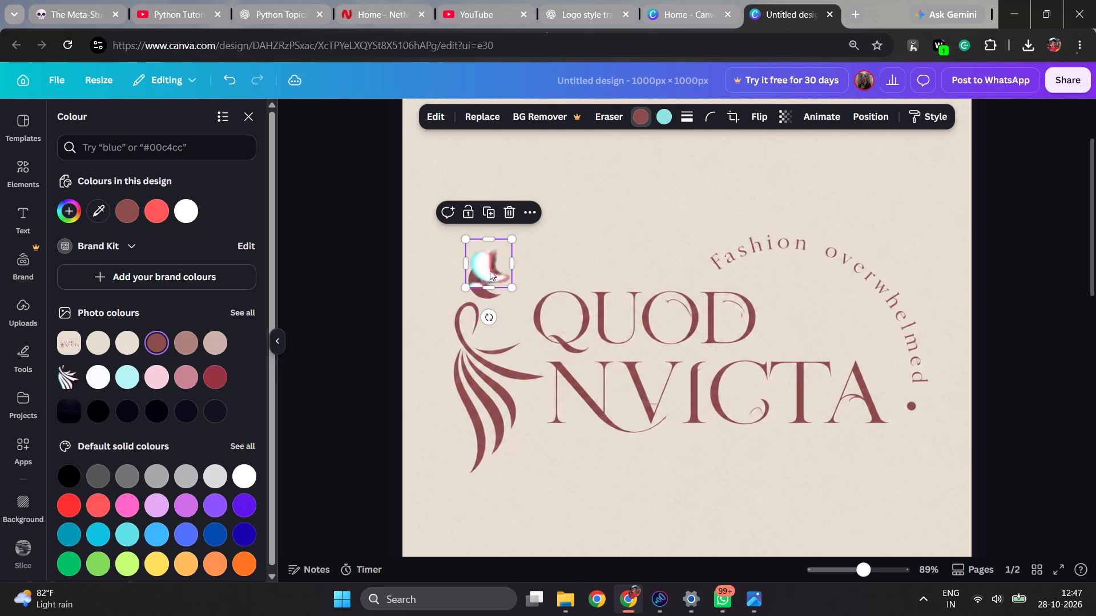
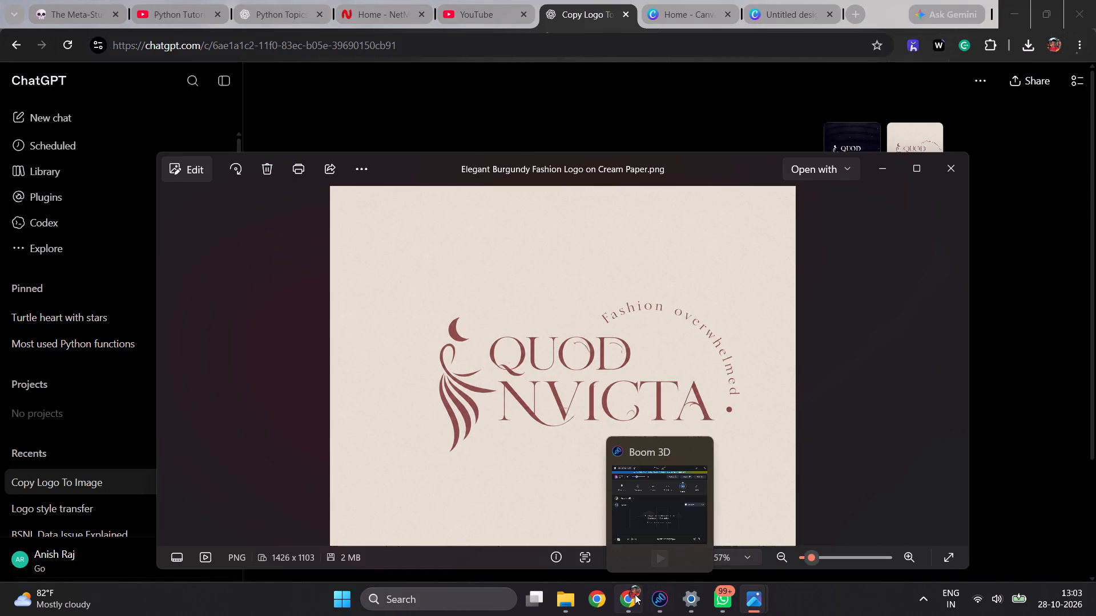
Switch to the untitled 1000 × 1000 px Canva design, add a third page and place the dark Quod Nvicta image on it.
{"action": "left_click", "coordinate": [627, 596]}
{"action": "left_click", "coordinate": [779, 22]}
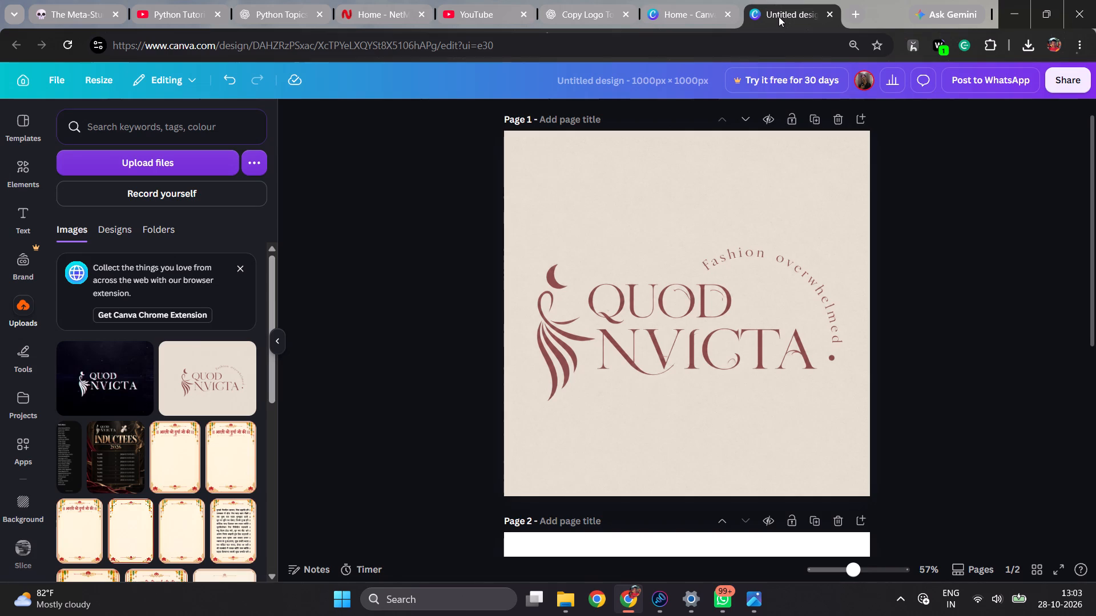
{"action": "scroll", "coordinate": [666, 330], "scroll_direction": "down", "scroll_amount": 2}
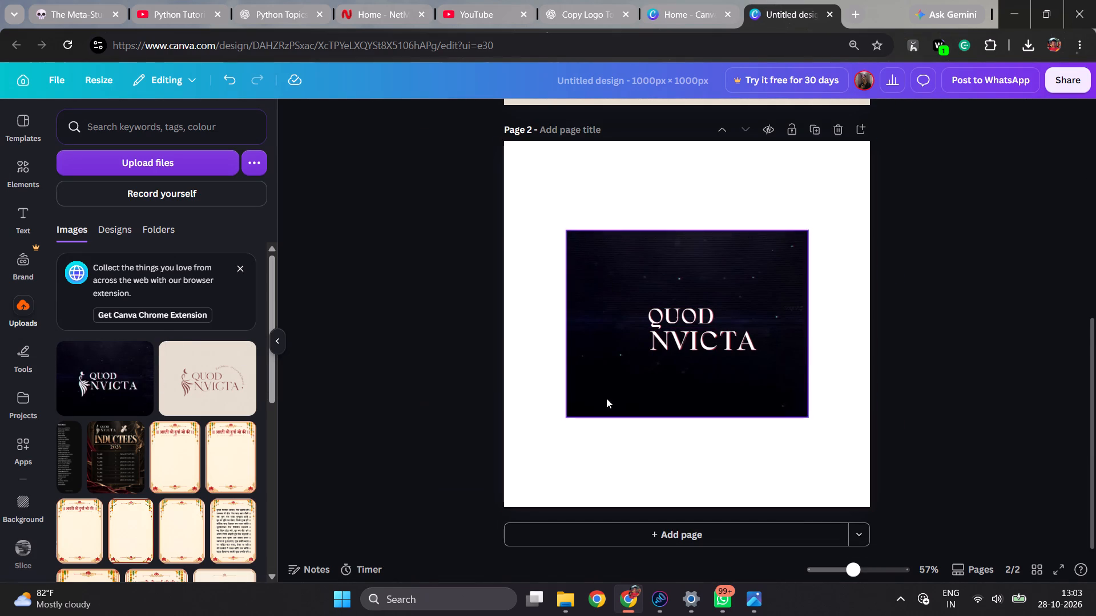
{"action": "left_click", "coordinate": [676, 528]}
{"action": "left_click", "coordinate": [108, 386]}
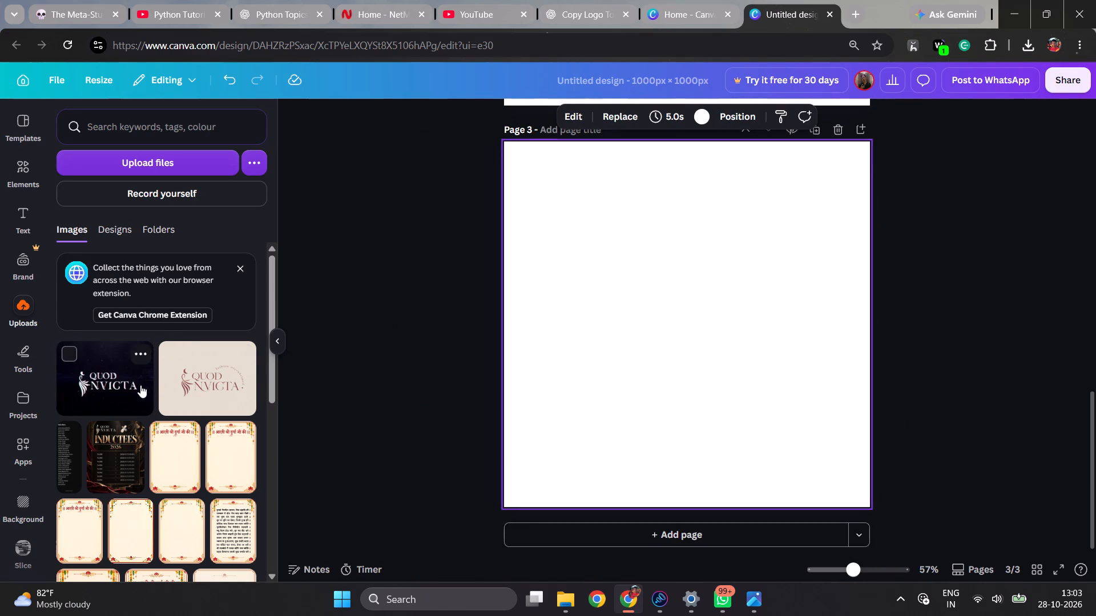
{"action": "left_click_drag", "start_coordinate": [119, 378], "coordinate": [646, 378]}
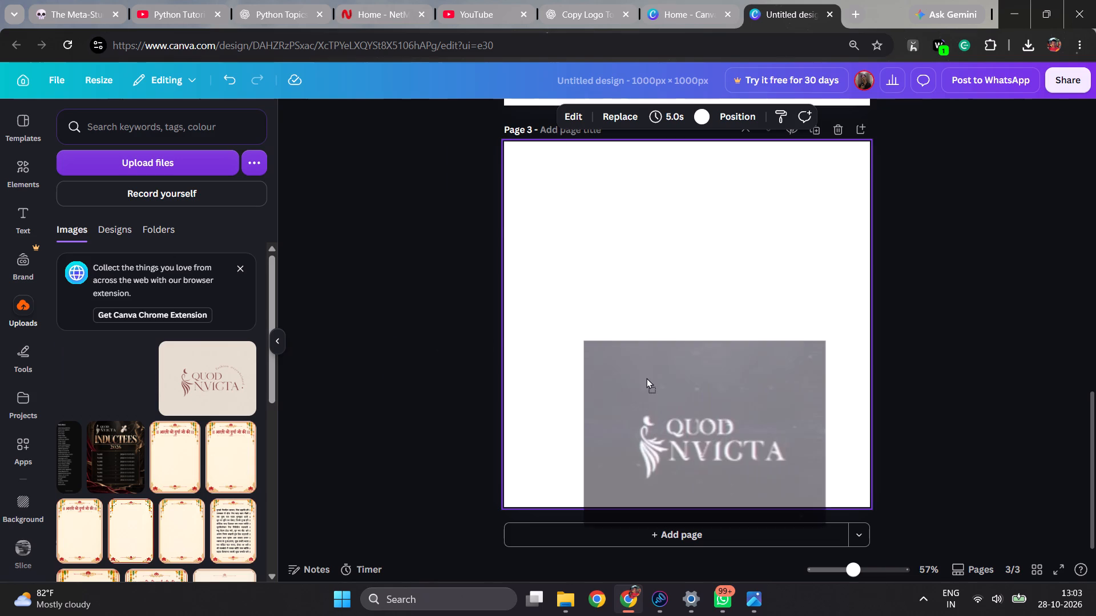
{"action": "left_click_drag", "start_coordinate": [646, 378], "coordinate": [647, 275]}
Crop the dark logo image from its right and bottom sides to isolate the emblem's crescent, enlarging the image along the way.
{"action": "left_click_drag", "start_coordinate": [825, 330], "coordinate": [732, 329]}
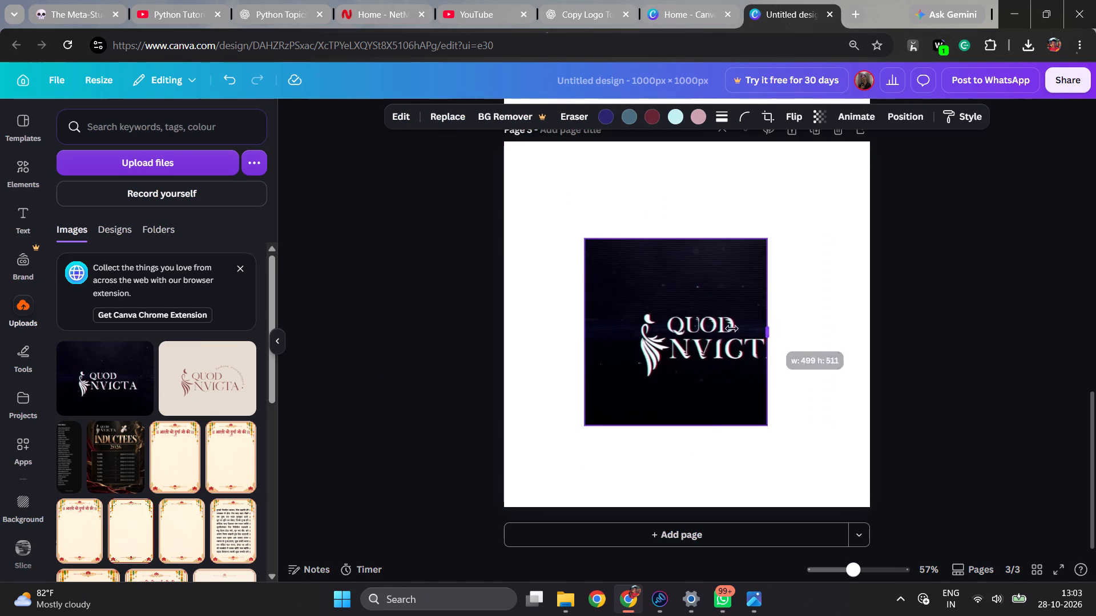
{"action": "left_click_drag", "start_coordinate": [732, 329], "coordinate": [668, 324]}
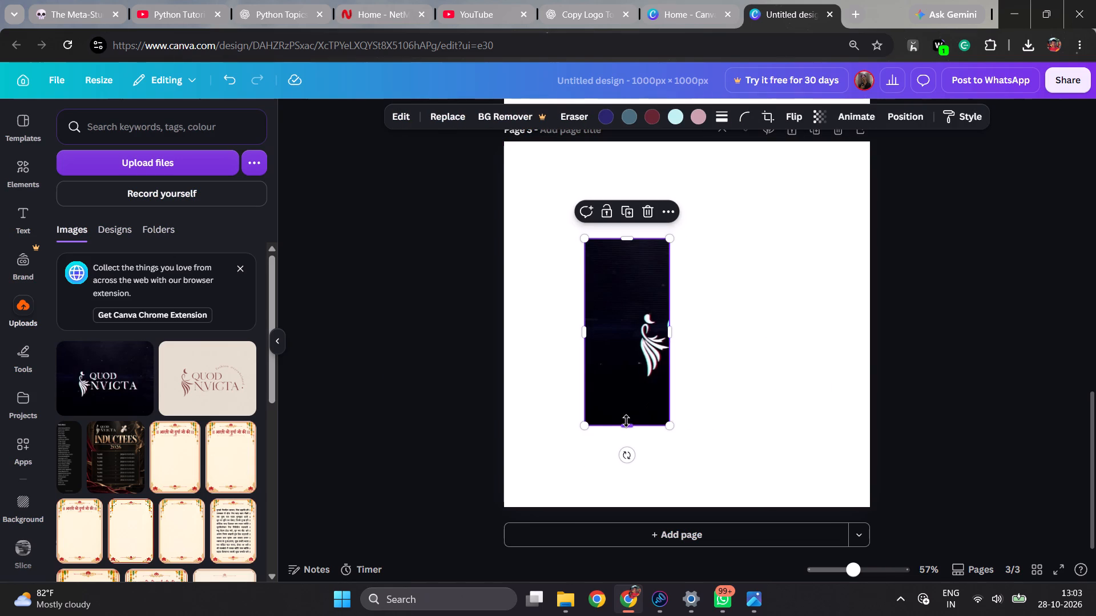
{"action": "left_click_drag", "start_coordinate": [626, 421], "coordinate": [635, 331]}
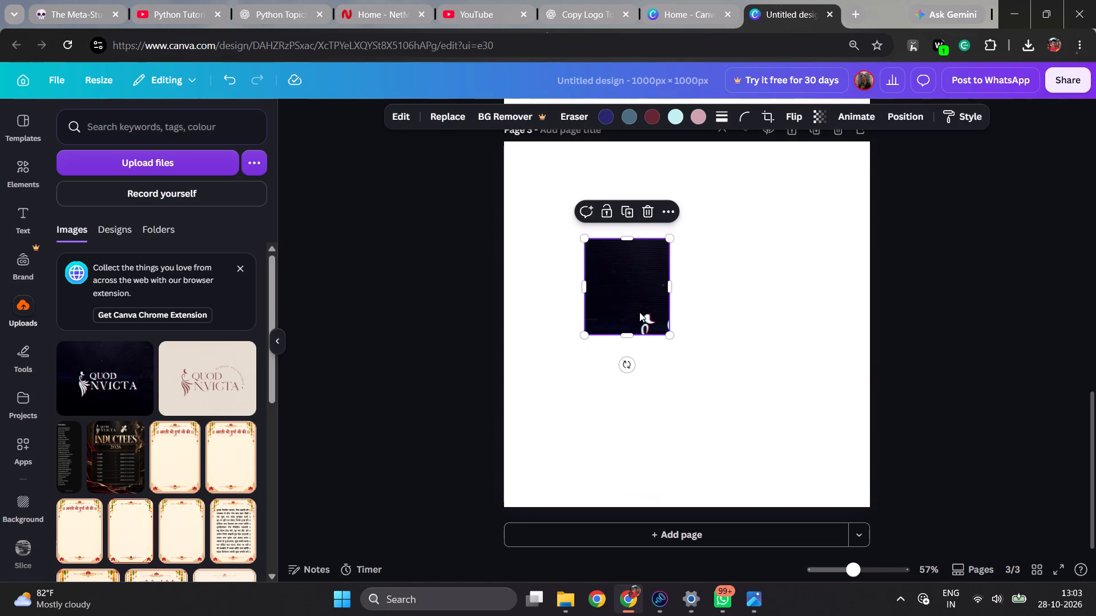
{"action": "left_click_drag", "start_coordinate": [673, 335], "coordinate": [743, 428]}
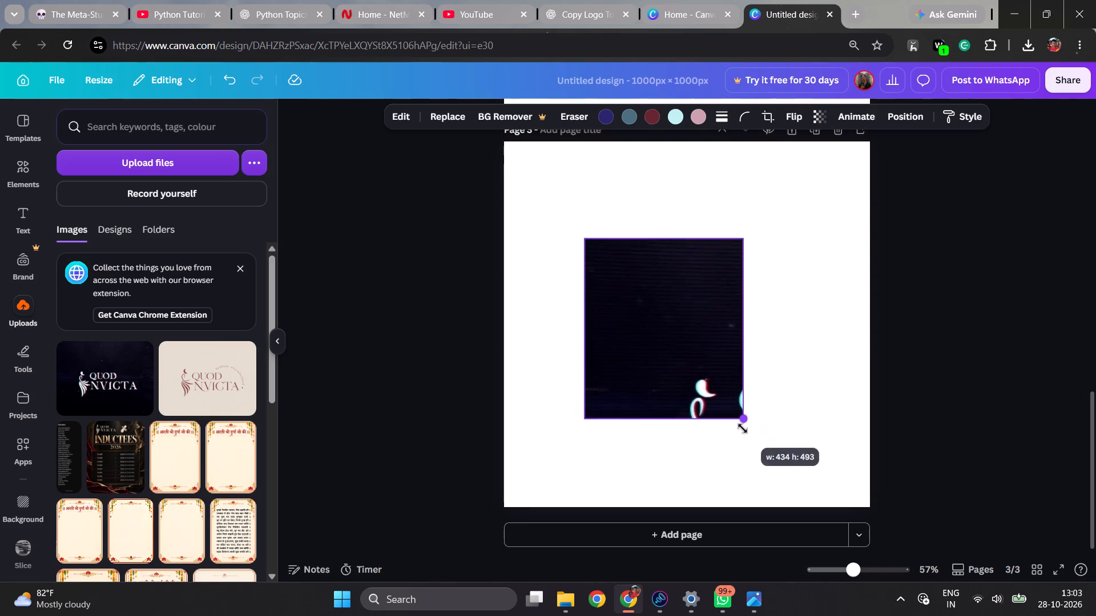
{"action": "left_click_drag", "start_coordinate": [743, 428], "coordinate": [744, 428]}
{"action": "left_click_drag", "start_coordinate": [744, 328], "coordinate": [740, 329]}
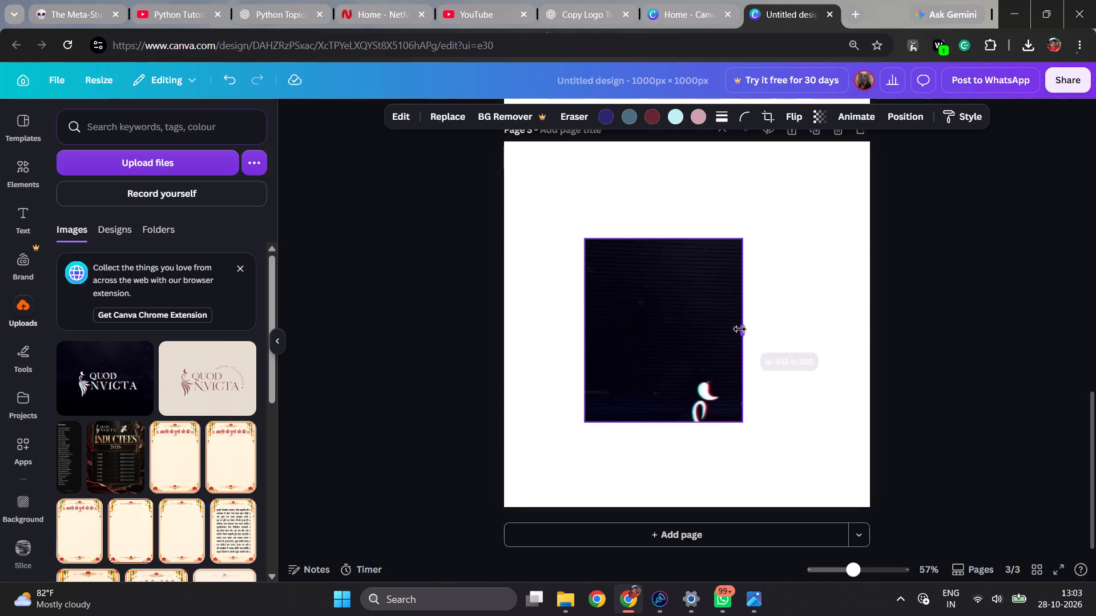
{"action": "left_click_drag", "start_coordinate": [740, 329], "coordinate": [739, 329]}
{"action": "left_click_drag", "start_coordinate": [661, 420], "coordinate": [661, 410]}
Crop away the empty left and top areas beside the crescent and enlarge the remaining image.
{"action": "left_click_drag", "start_coordinate": [604, 325], "coordinate": [634, 328]}
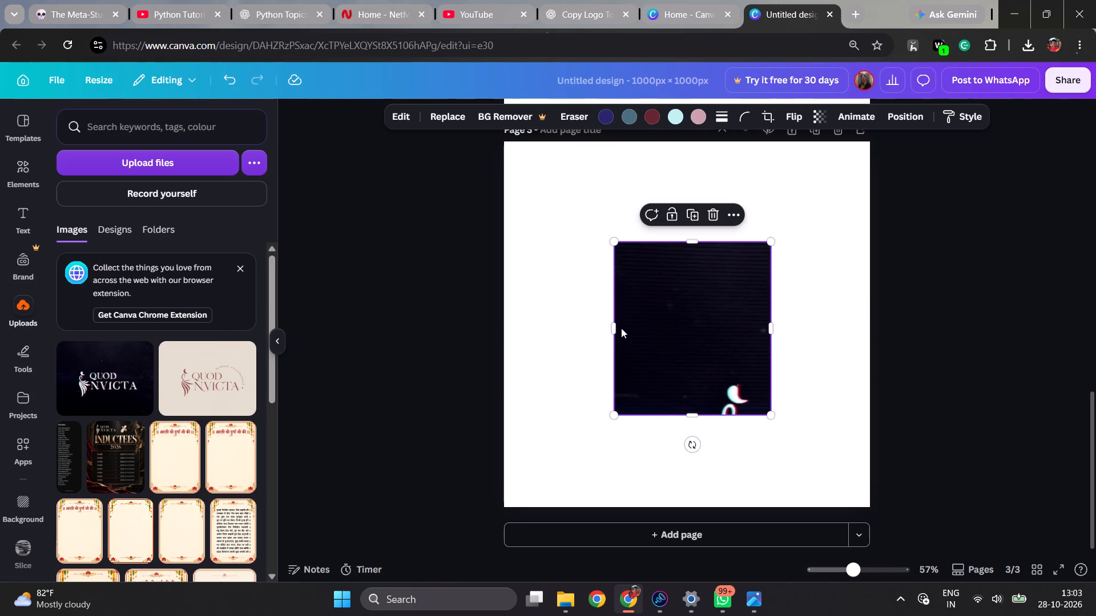
{"action": "left_click_drag", "start_coordinate": [615, 328], "coordinate": [687, 333]}
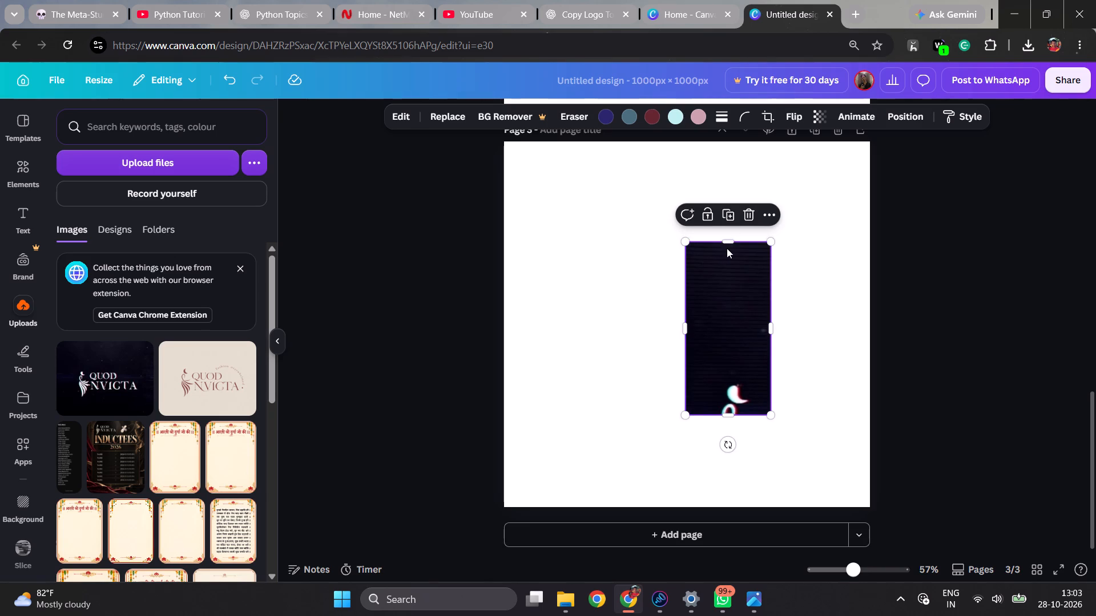
{"action": "left_click_drag", "start_coordinate": [727, 245], "coordinate": [734, 355]}
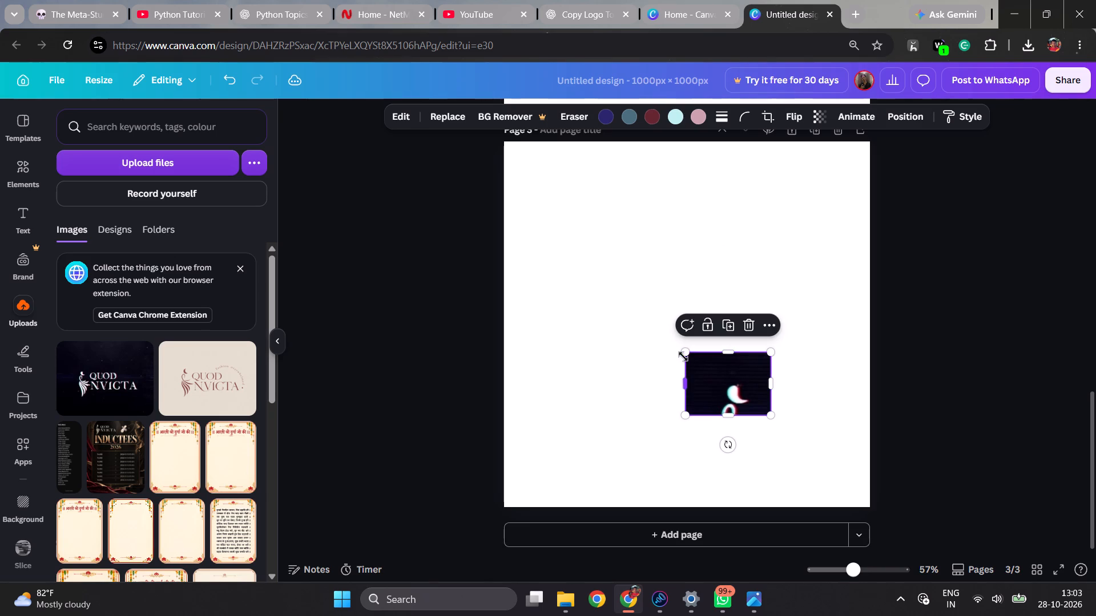
{"action": "left_click_drag", "start_coordinate": [684, 356], "coordinate": [603, 185]}
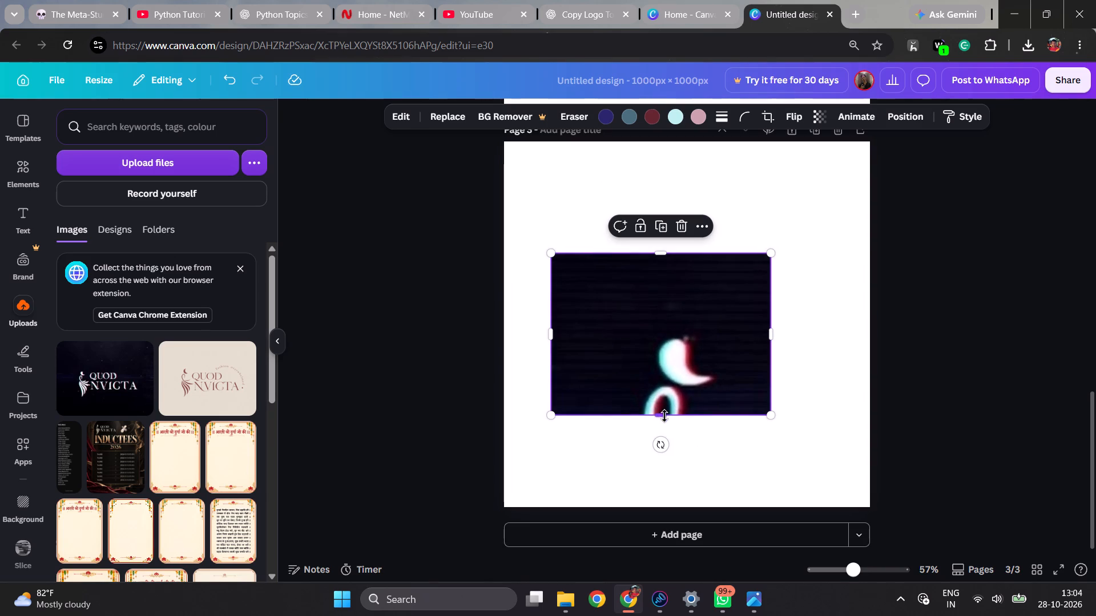
Trim the emblem part below the crescent and the left margin, and enlarge the image to about 678 px wide.
{"action": "left_click_drag", "start_coordinate": [664, 416], "coordinate": [667, 395]}
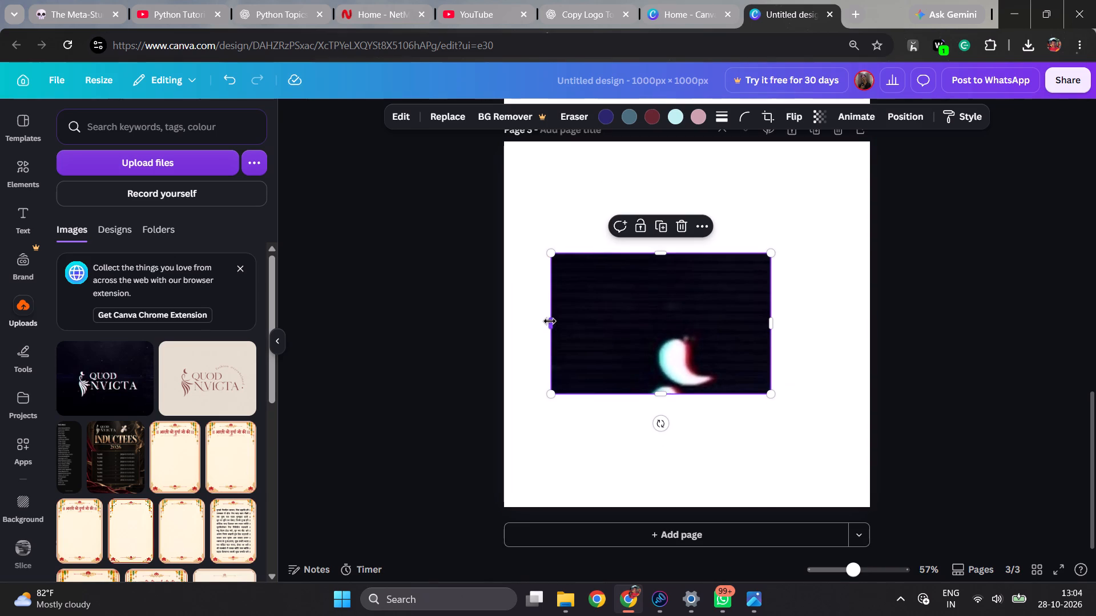
{"action": "left_click_drag", "start_coordinate": [551, 323], "coordinate": [624, 319]}
{"action": "left_click_drag", "start_coordinate": [624, 253], "coordinate": [618, 243]}
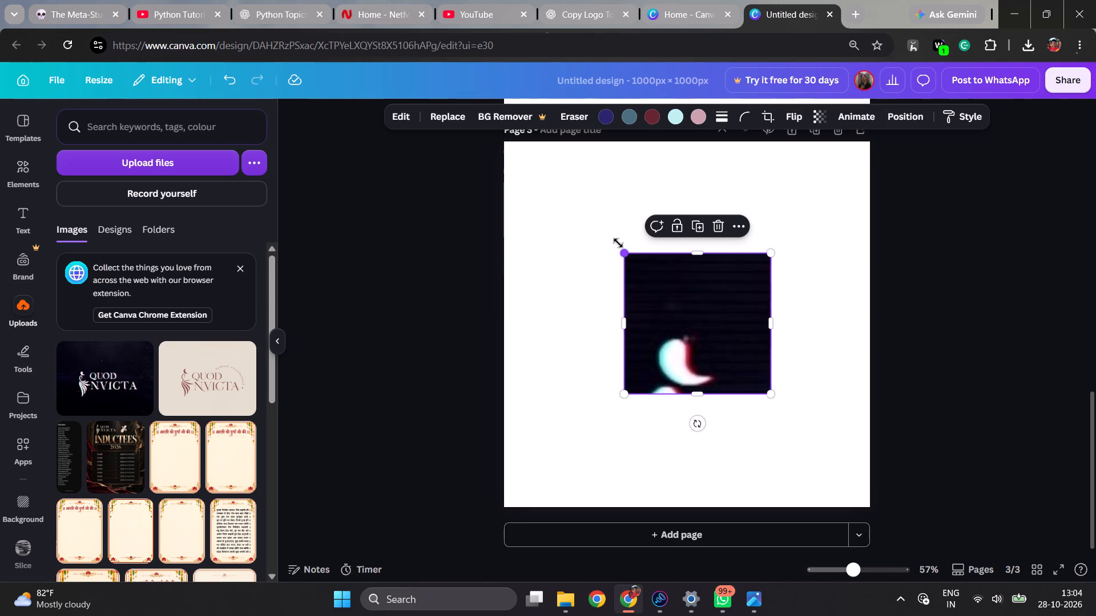
{"action": "left_click_drag", "start_coordinate": [618, 243], "coordinate": [553, 124]}
{"action": "left_click_drag", "start_coordinate": [651, 266], "coordinate": [693, 298]}
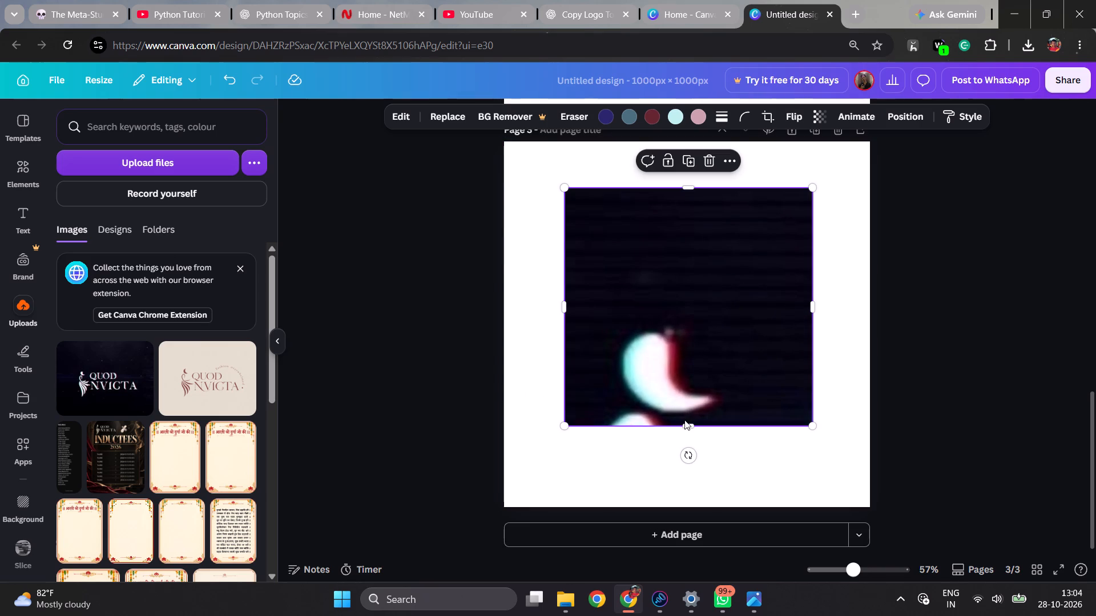
{"action": "left_click_drag", "start_coordinate": [687, 424], "coordinate": [688, 416]}
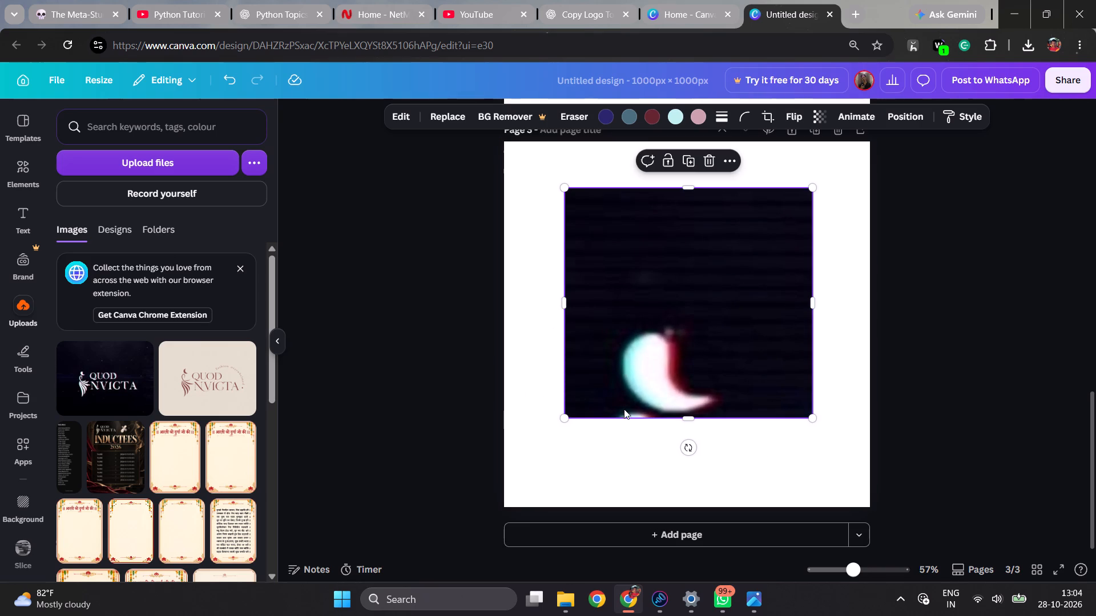
Reposition the crescent image and crop its bottom, top and right edges to about 505 × 366 px.
{"action": "left_click", "coordinate": [675, 358]}
{"action": "left_click", "coordinate": [730, 452]}
{"action": "left_click_drag", "start_coordinate": [681, 354], "coordinate": [705, 334]}
{"action": "left_click", "coordinate": [709, 401]}
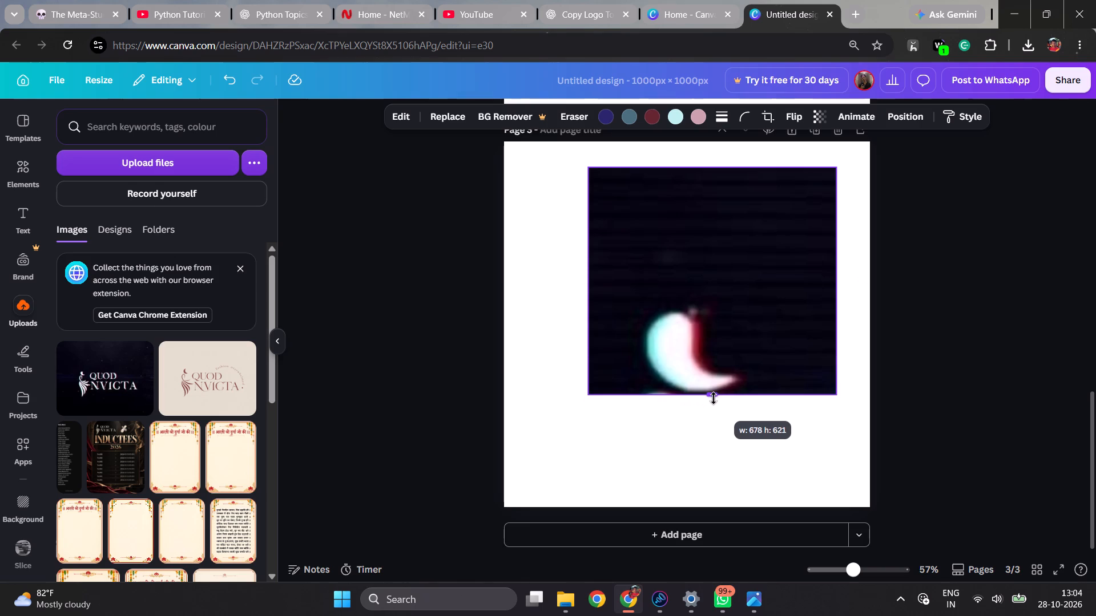
{"action": "left_click", "coordinate": [776, 445]}
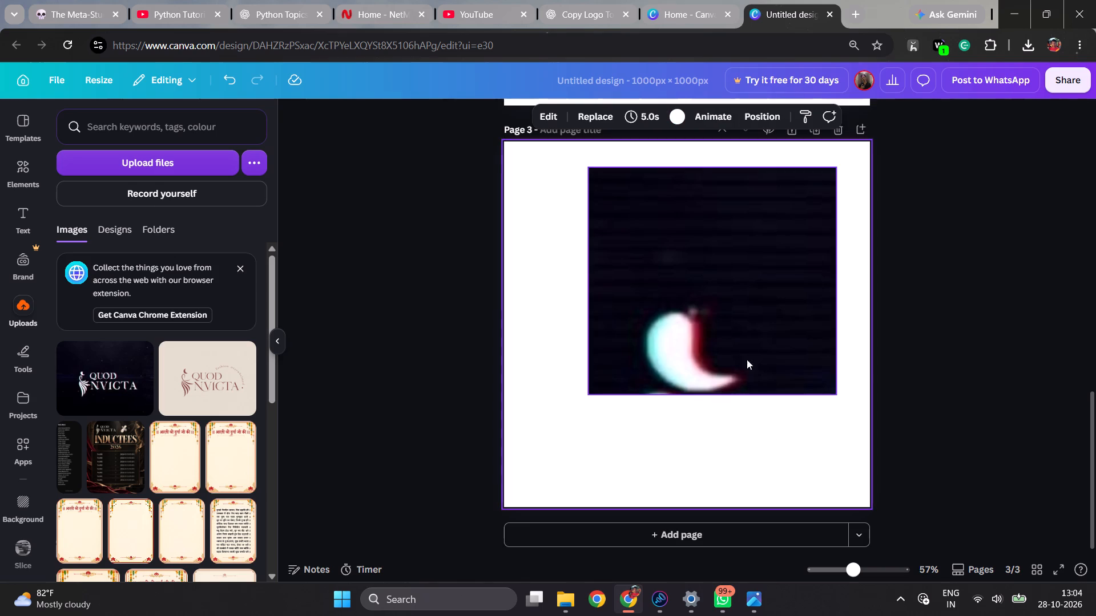
{"action": "left_click", "coordinate": [719, 336]}
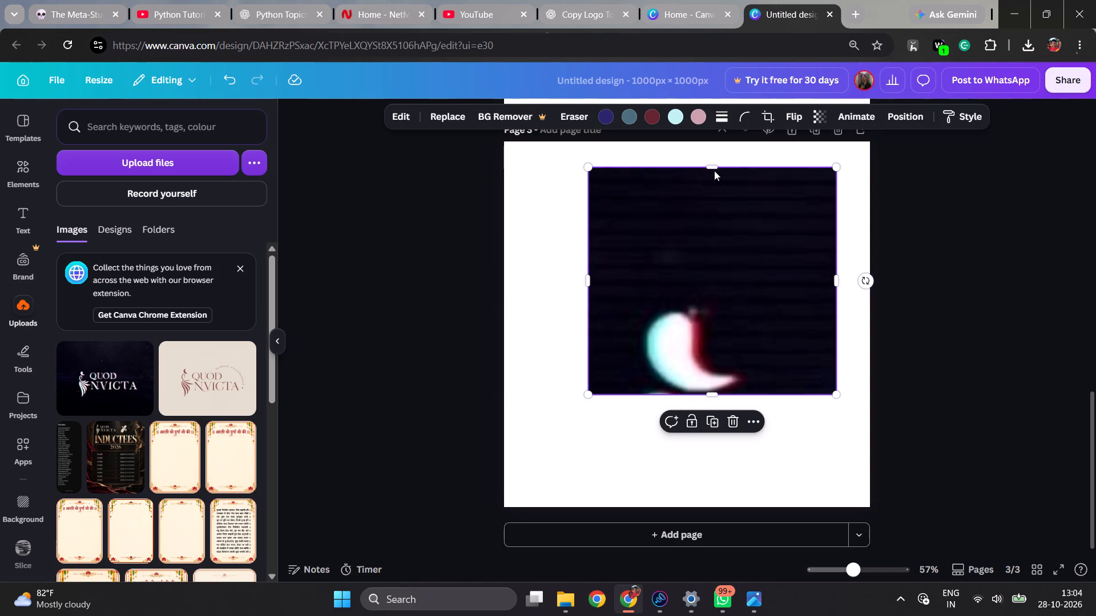
{"action": "left_click_drag", "start_coordinate": [712, 167], "coordinate": [715, 261]}
{"action": "left_click_drag", "start_coordinate": [836, 327], "coordinate": [773, 326]}
Download only the cropped crescent image as a PNG at size 1 with high quality.
{"action": "left_click", "coordinate": [720, 343]}
{"action": "left_click", "coordinate": [702, 312]}
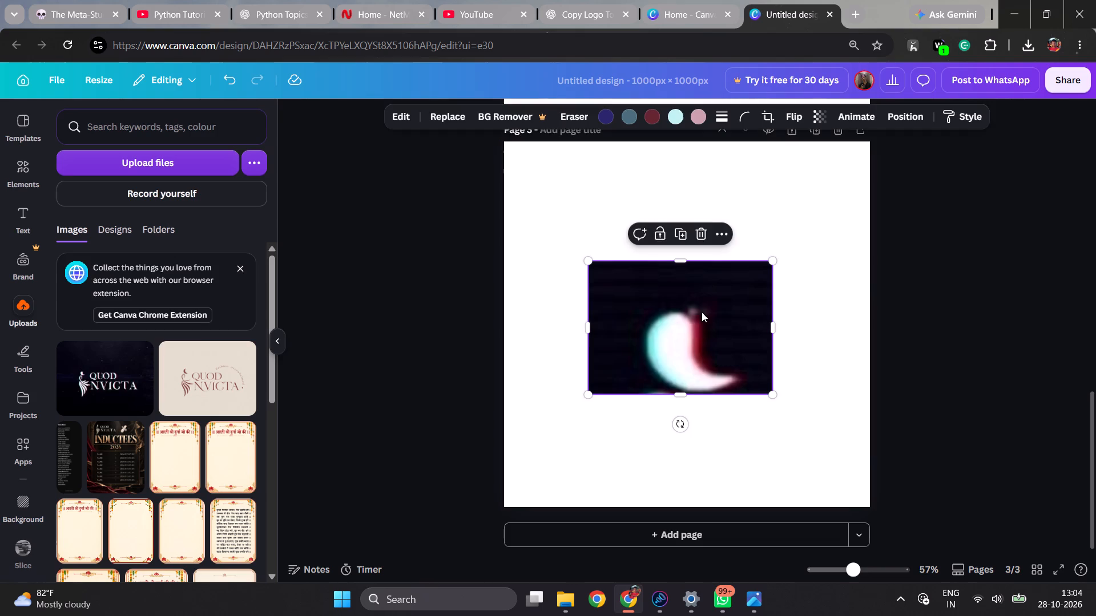
{"action": "left_click", "coordinate": [720, 229]}
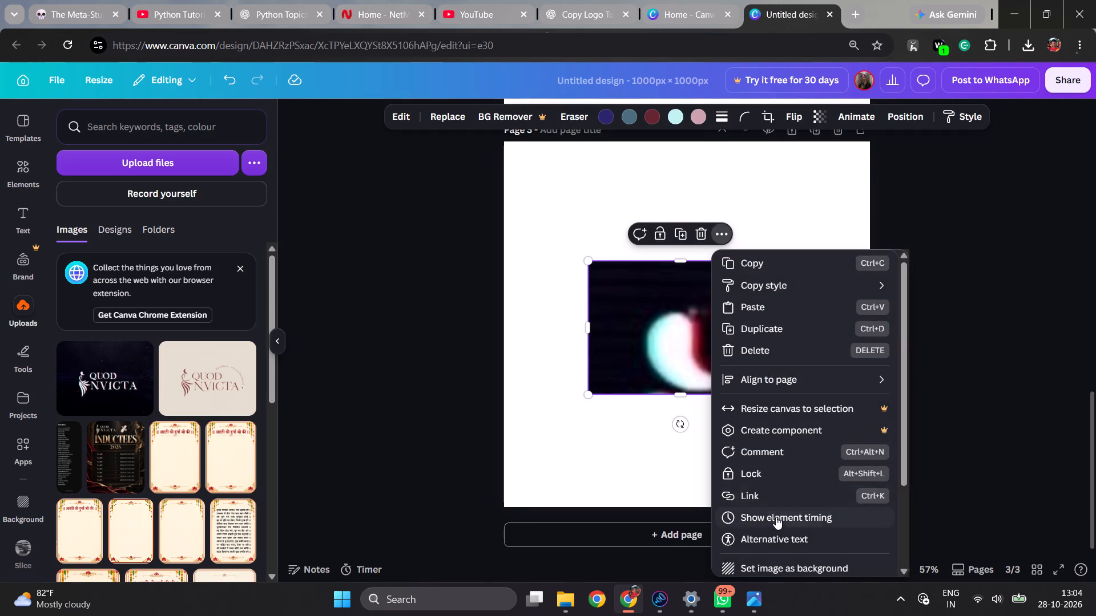
{"action": "scroll", "coordinate": [776, 520], "scroll_direction": "down", "scroll_amount": 1}
{"action": "left_click", "coordinate": [785, 494]}
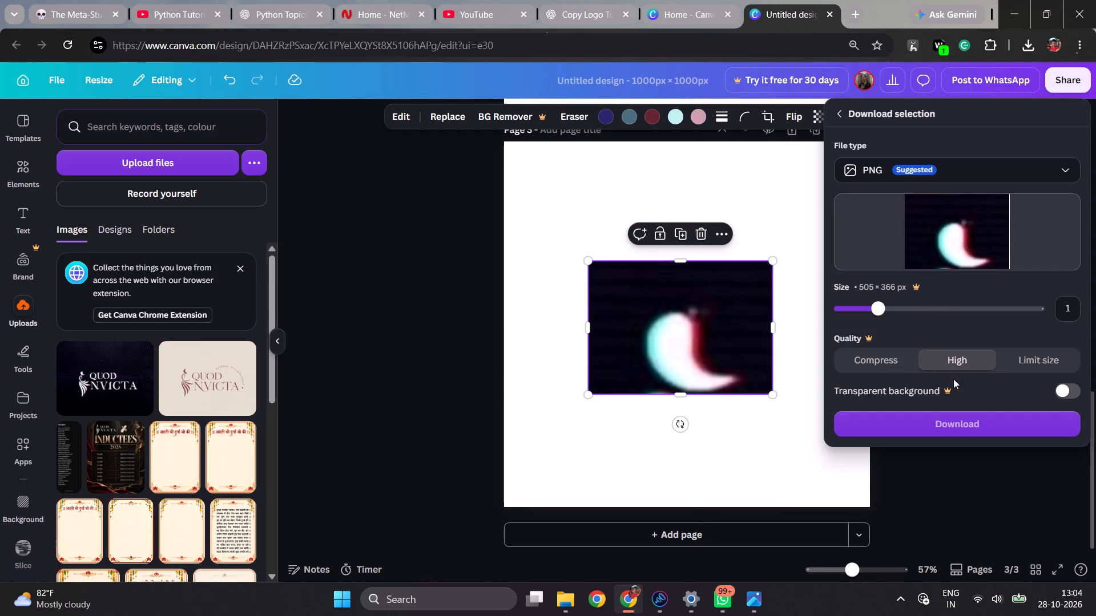
{"action": "left_click", "coordinate": [969, 418]}
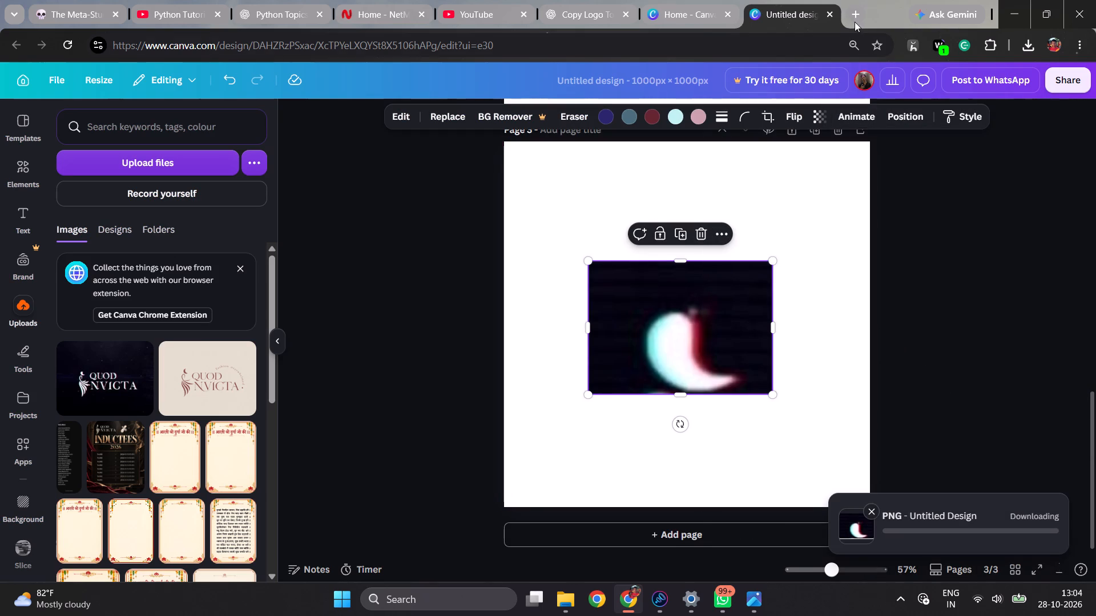
Search Google for "background remove" in a new browser tab and open the remove.bg site.
{"action": "left_click", "coordinate": [861, 16]}
{"action": "left_click", "coordinate": [587, 298]}
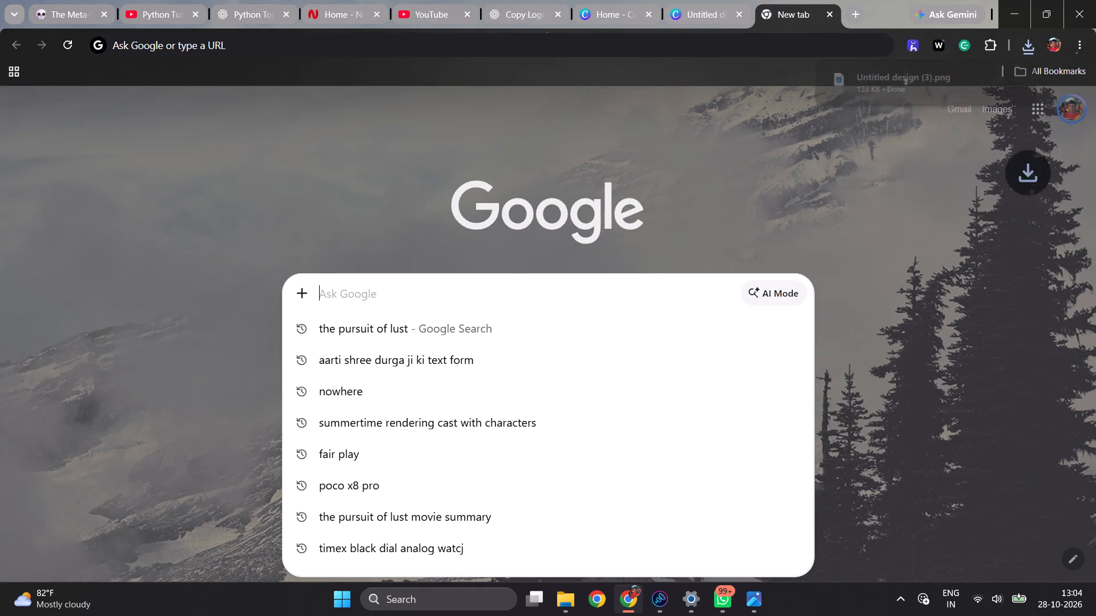
{"action": "type", "text": "back"}
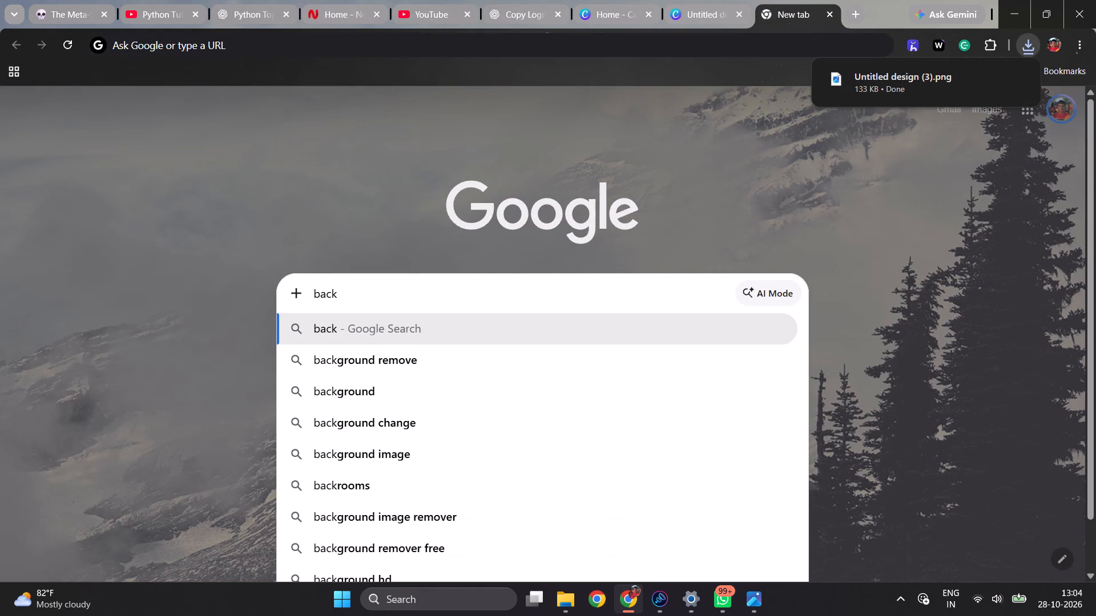
{"action": "key", "text": "Down"}
{"action": "key", "text": "Return"}
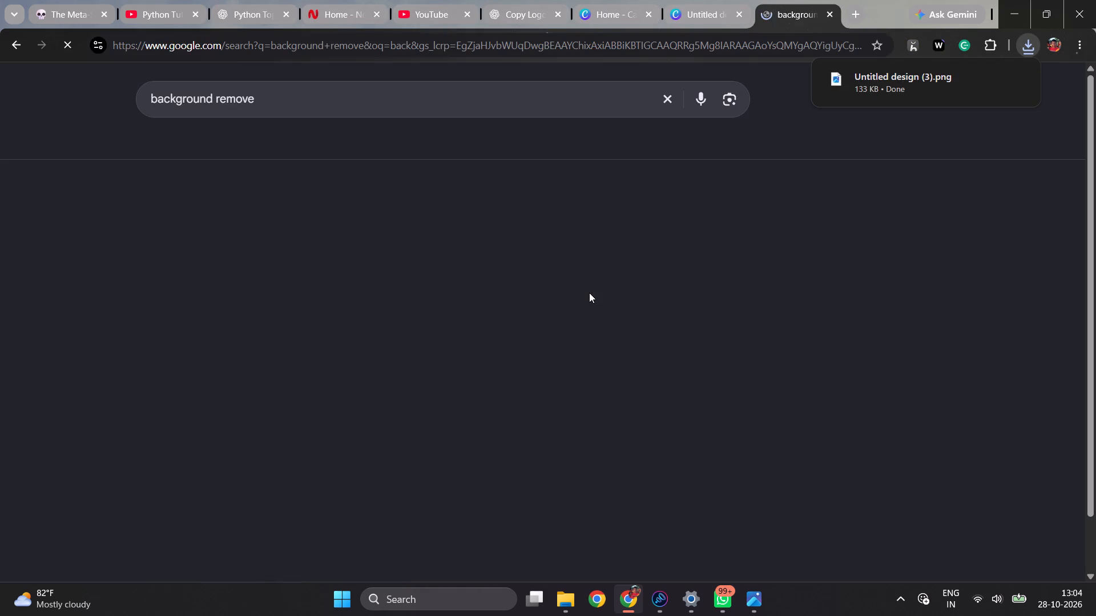
{"action": "left_click", "coordinate": [404, 218]}
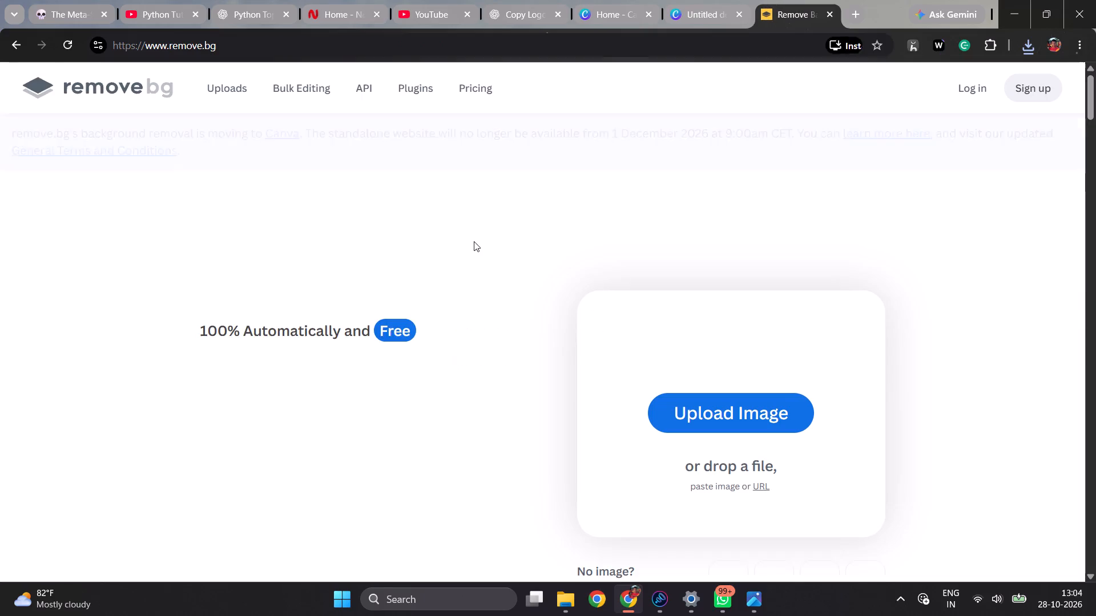
Upload "Untitled design (3).png" from Downloads to remove.bg for background removal.
{"action": "left_click", "coordinate": [714, 422]}
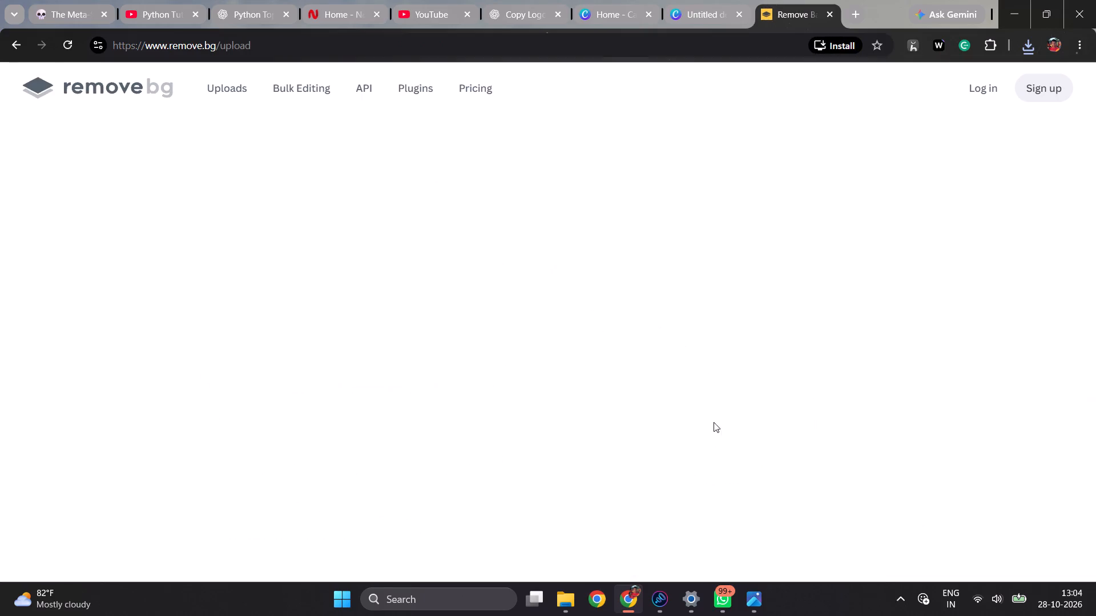
{"action": "left_click", "coordinate": [119, 132]}
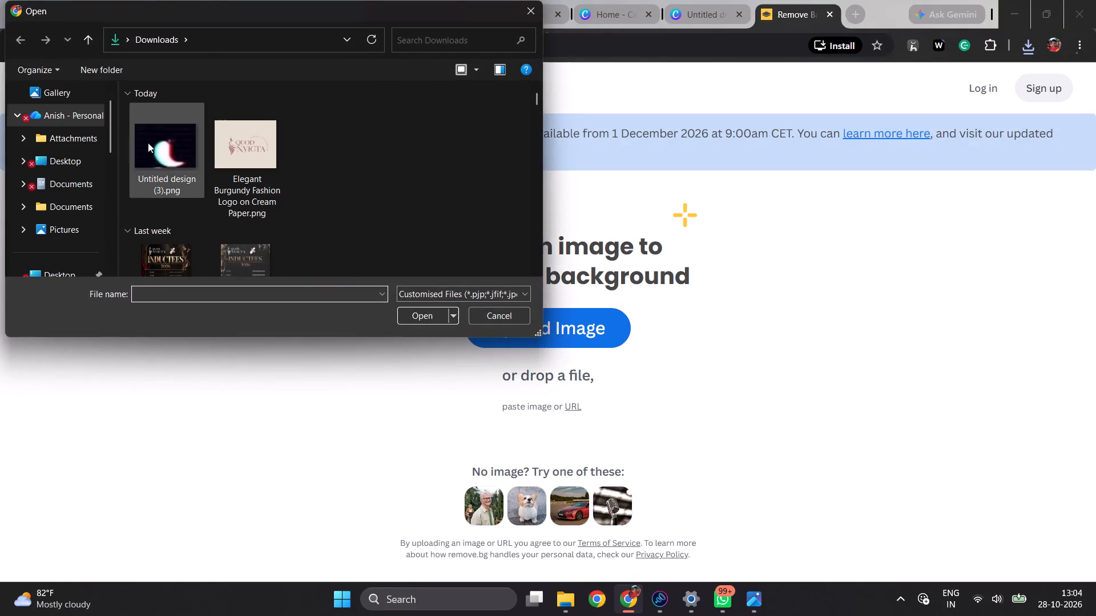
{"action": "left_click", "coordinate": [174, 154]}
{"action": "left_click", "coordinate": [412, 318]}
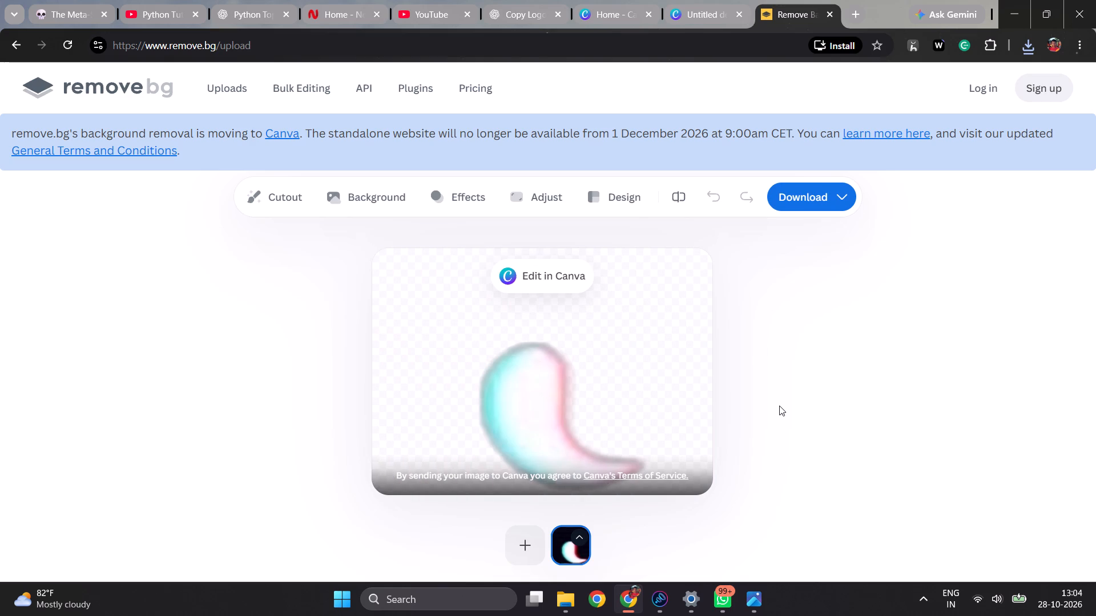
Check the download options for the crescent cutout on remove.bg without downloading it.
{"action": "scroll", "coordinate": [779, 406], "scroll_direction": "down", "scroll_amount": 2}
{"action": "left_click", "coordinate": [825, 182]}
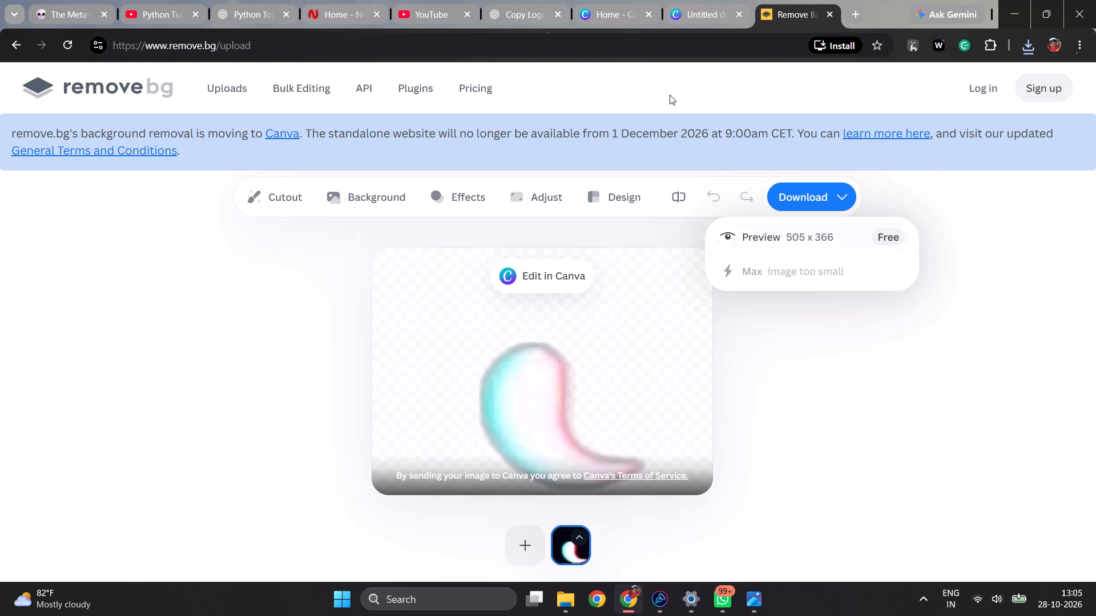
{"action": "left_click", "coordinate": [808, 337]}
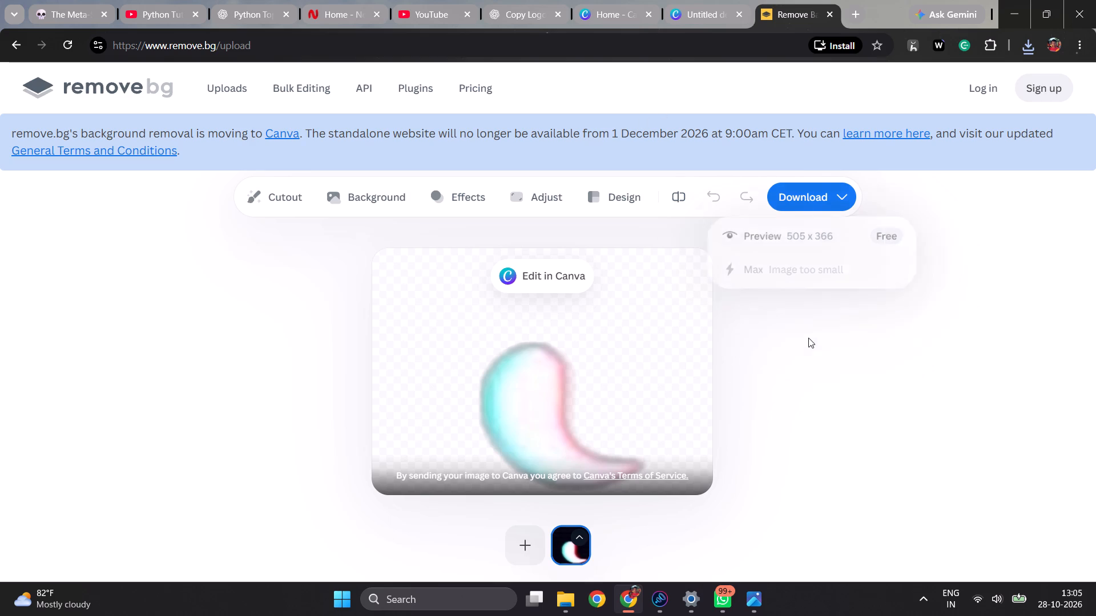
Download the free 505 x 366 preview of the crescent cutout.
{"action": "left_click", "coordinate": [802, 204]}
{"action": "left_click", "coordinate": [808, 246]}
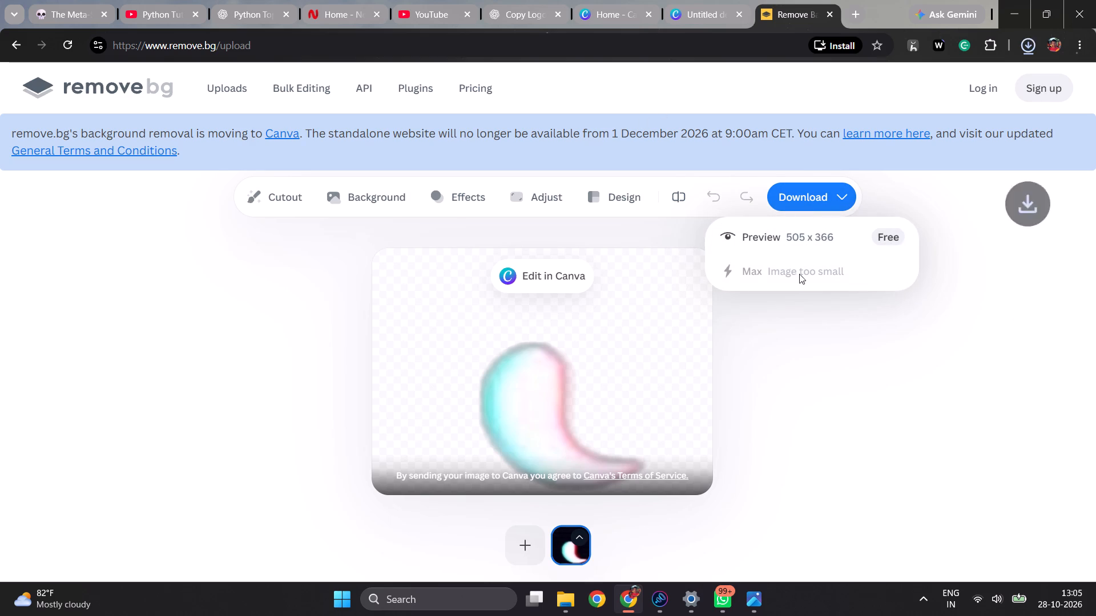
Switch to the Canva design, add the downloaded removebg-preview PNG to page 3, and separate it from the dark crescent crop.
{"action": "left_click", "coordinate": [699, 6]}
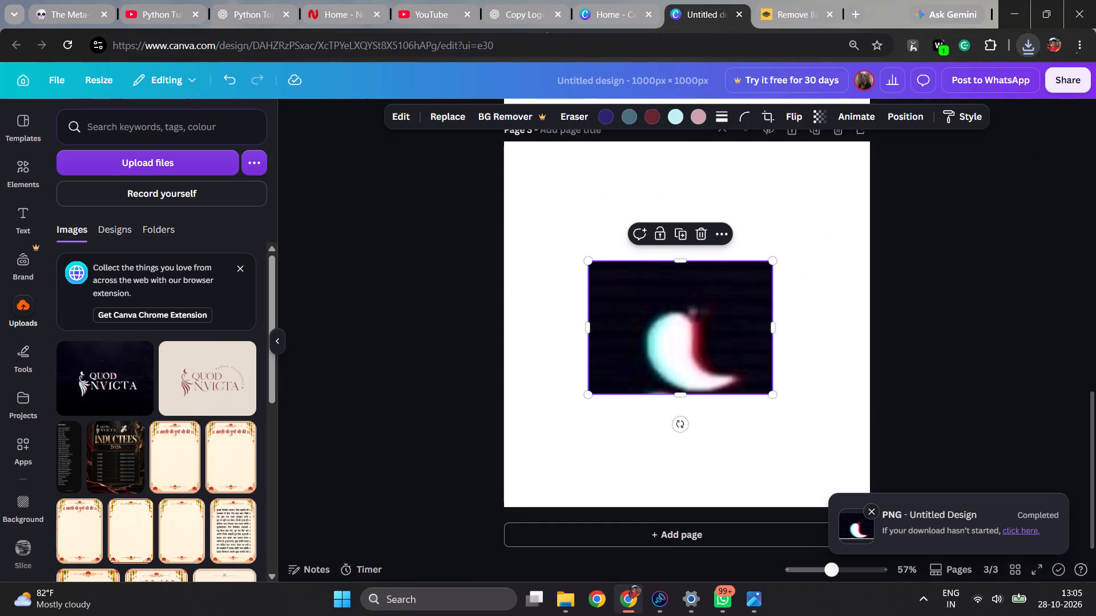
{"action": "left_click", "coordinate": [1021, 44]}
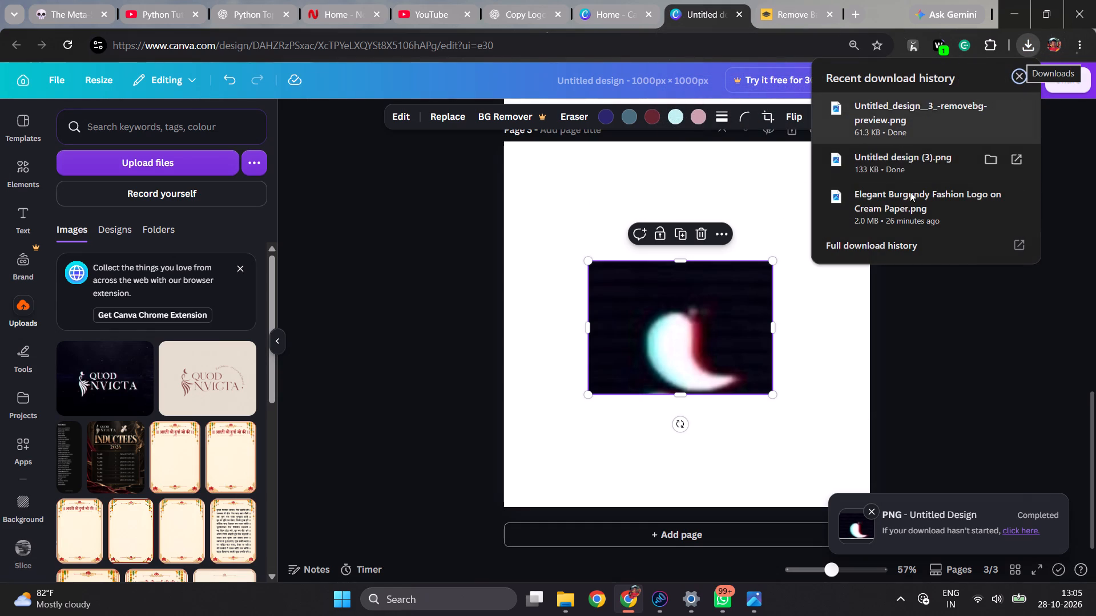
{"action": "left_click", "coordinate": [958, 385]}
{"action": "left_click", "coordinate": [1016, 43]}
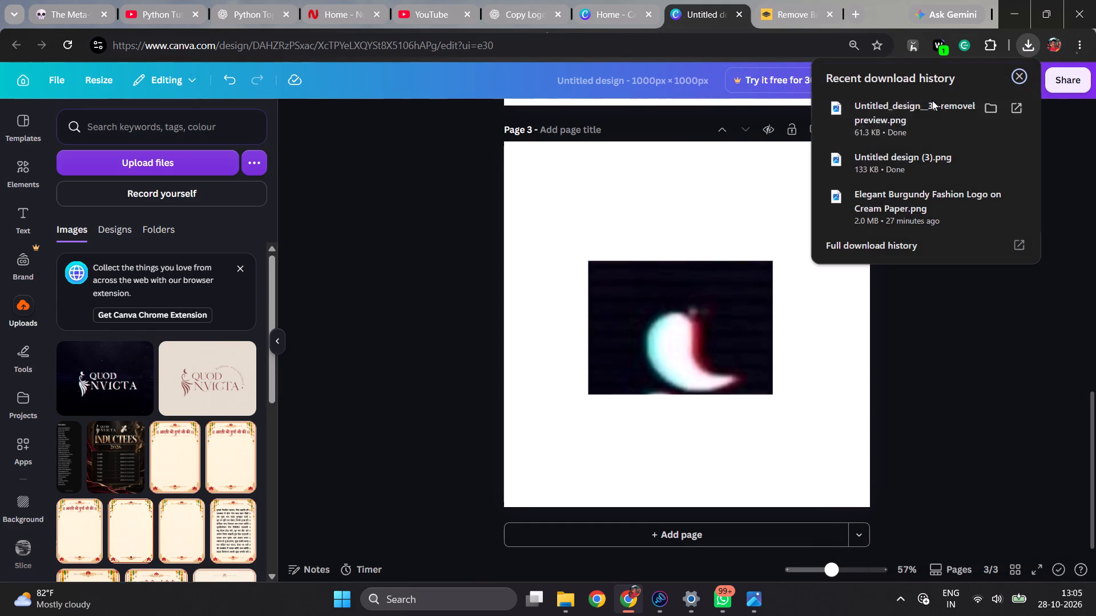
{"action": "left_click_drag", "start_coordinate": [918, 110], "coordinate": [669, 224]}
{"action": "left_click", "coordinate": [905, 364]}
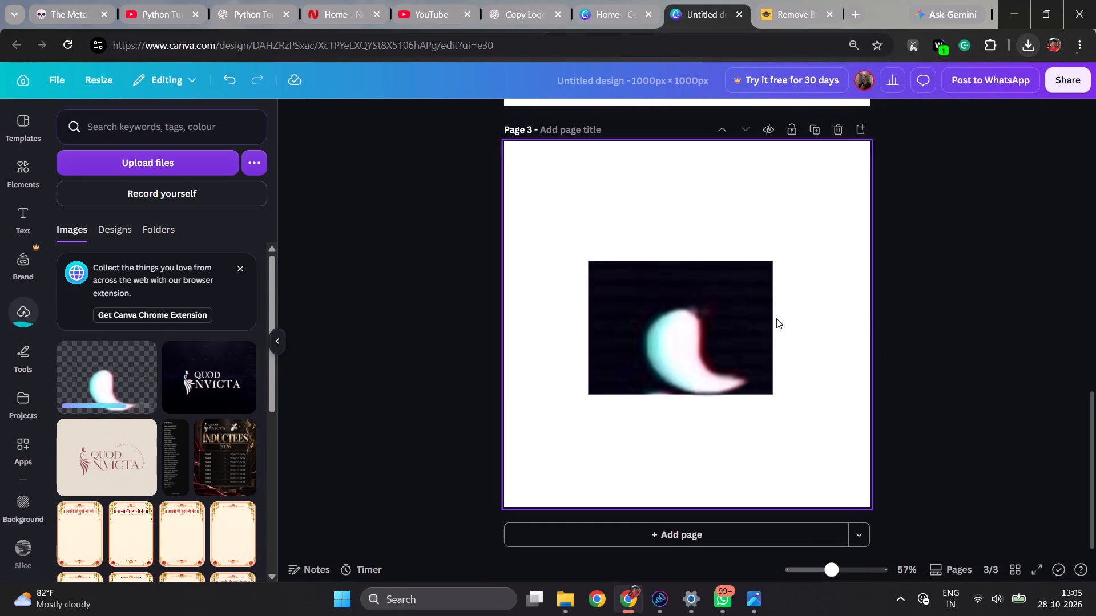
{"action": "left_click_drag", "start_coordinate": [752, 314], "coordinate": [786, 404]}
{"action": "left_click_drag", "start_coordinate": [631, 313], "coordinate": [610, 275]}
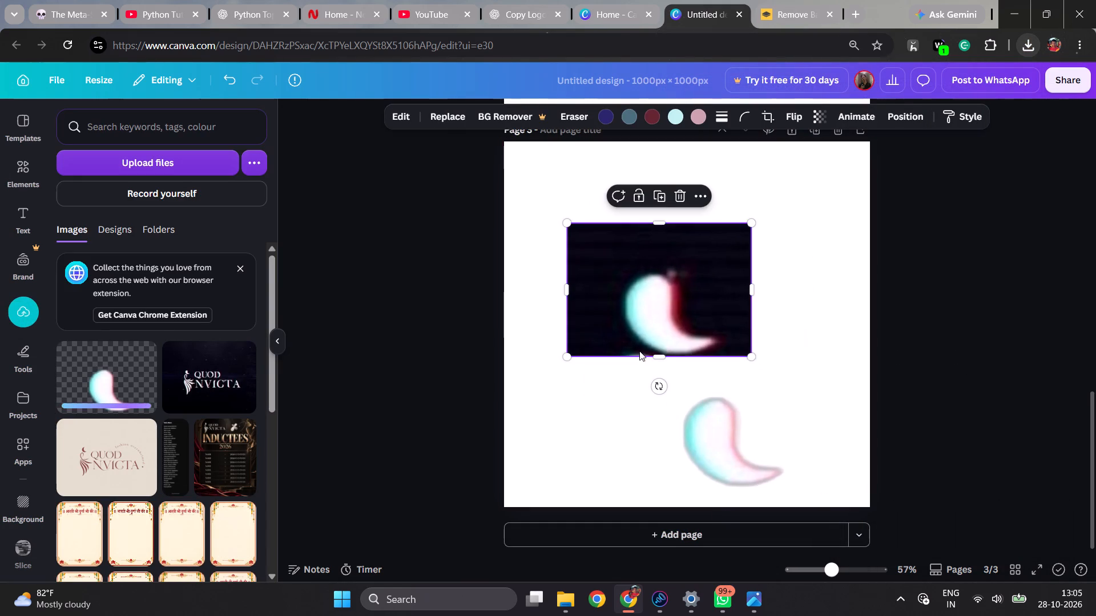
Move the transparent crescent cutout from page 3 onto the beige logo artwork on page 1.
{"action": "left_click", "coordinate": [691, 423]}
{"action": "left_click_drag", "start_coordinate": [722, 418], "coordinate": [743, 386]}
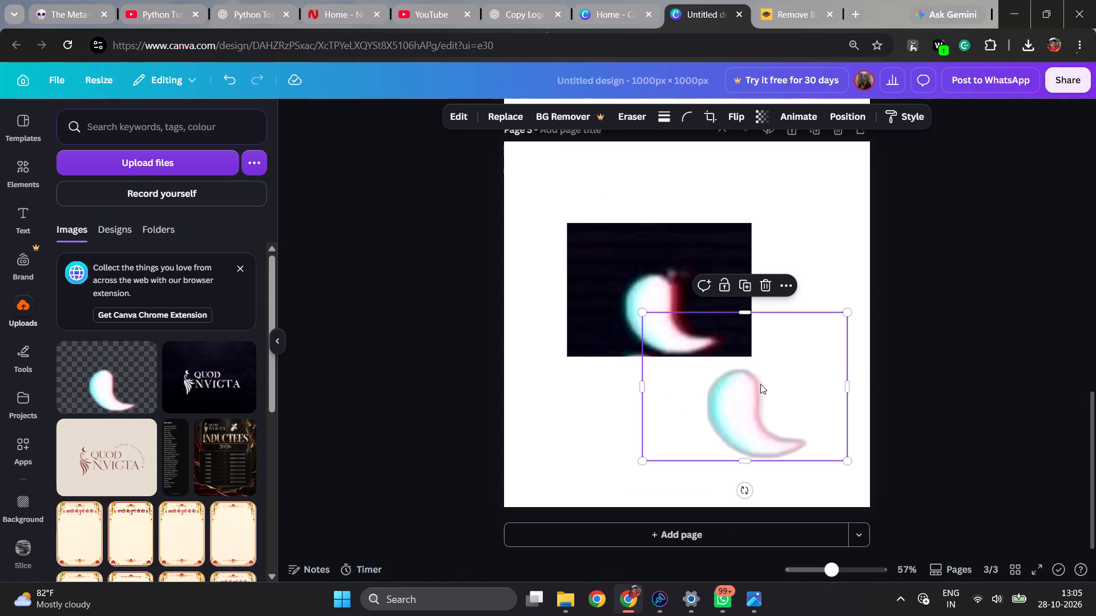
{"action": "left_click", "coordinate": [761, 407]}
{"action": "left_click", "coordinate": [756, 410]}
{"action": "left_click_drag", "start_coordinate": [756, 410], "coordinate": [765, 378]}
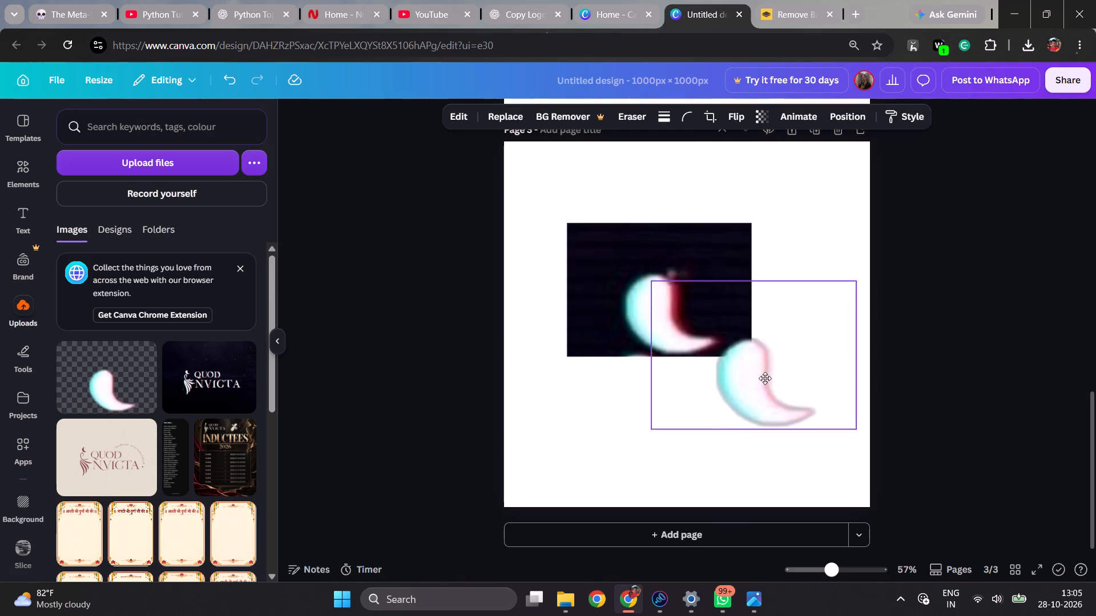
{"action": "left_click_drag", "start_coordinate": [765, 378], "coordinate": [642, 252]}
{"action": "scroll", "coordinate": [768, 377], "scroll_direction": "up", "scroll_amount": 3}
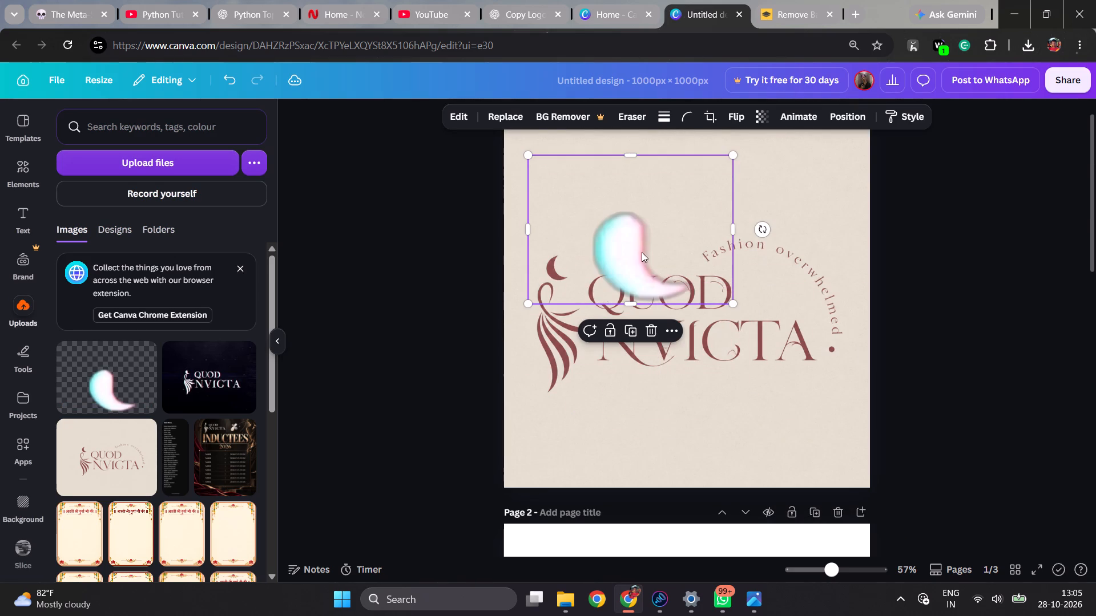
{"action": "left_click", "coordinate": [738, 152]}
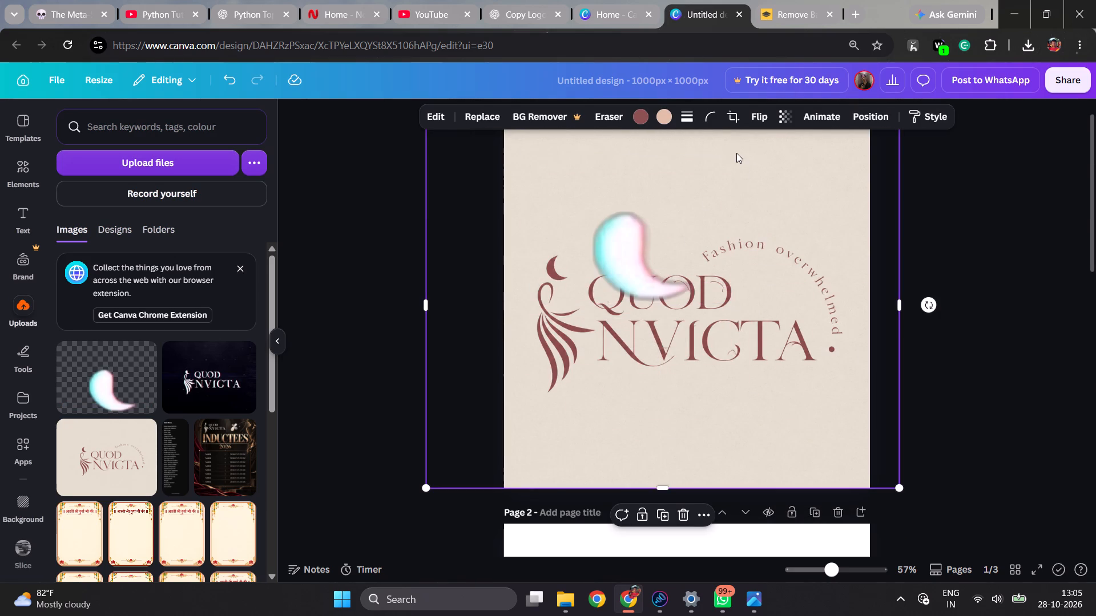
{"action": "left_click", "coordinate": [699, 188]}
{"action": "left_click_drag", "start_coordinate": [735, 157], "coordinate": [715, 171]}
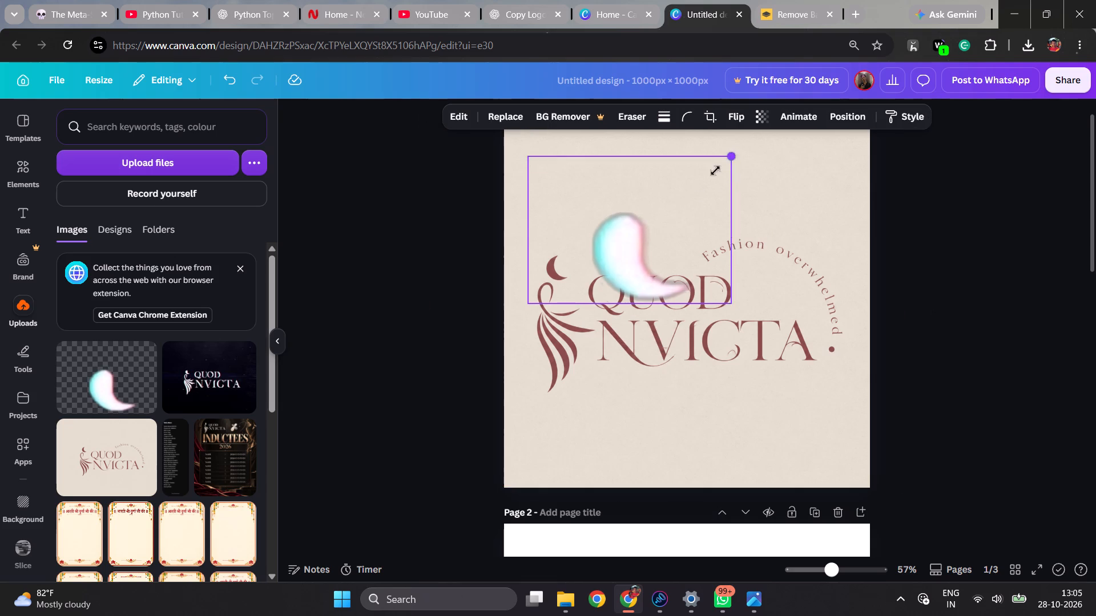
{"action": "left_click_drag", "start_coordinate": [715, 171], "coordinate": [595, 270]}
{"action": "left_click_drag", "start_coordinate": [569, 293], "coordinate": [571, 272]}
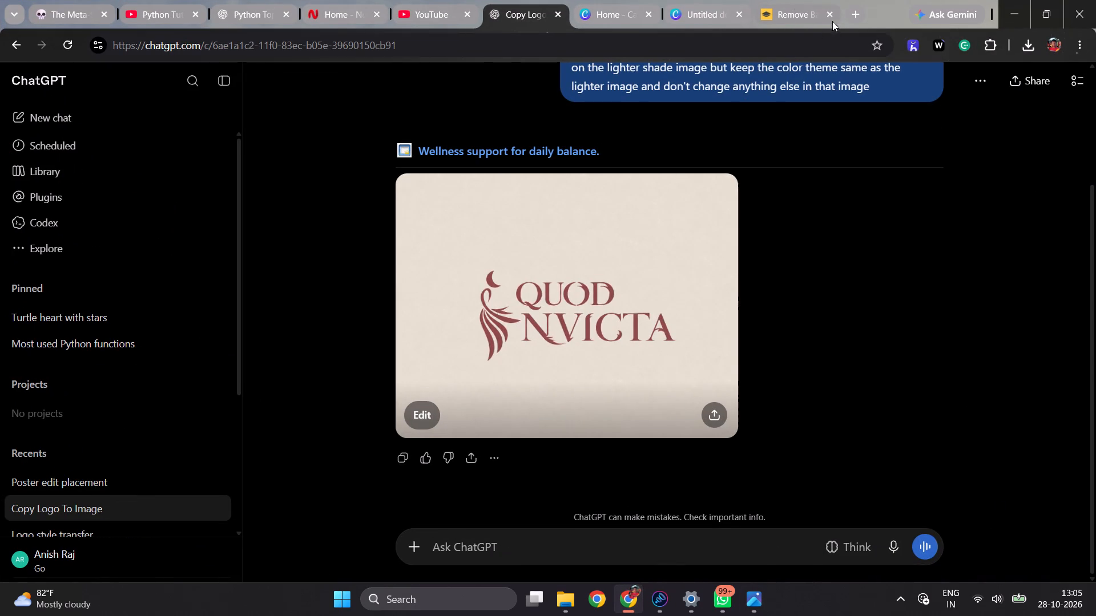
Close the remove.bg tab and return to the Canva design.
{"action": "left_click", "coordinate": [831, 17]}
{"action": "left_click", "coordinate": [783, 13]}
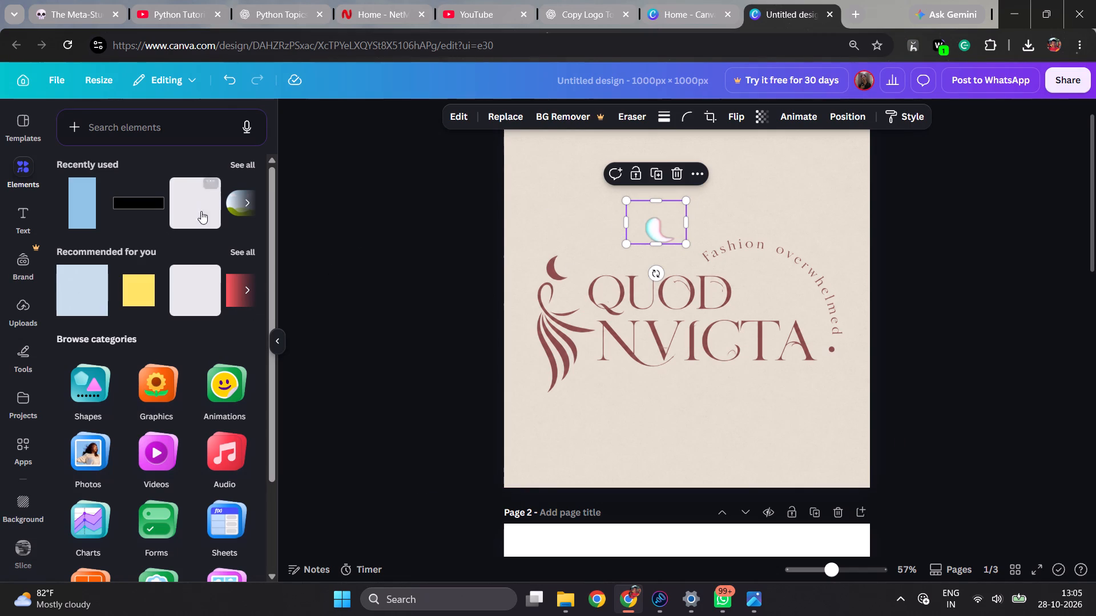
Add a square to page 1 and fill it with the first beige photo colour taken from the logo image.
{"action": "left_click", "coordinate": [137, 294]}
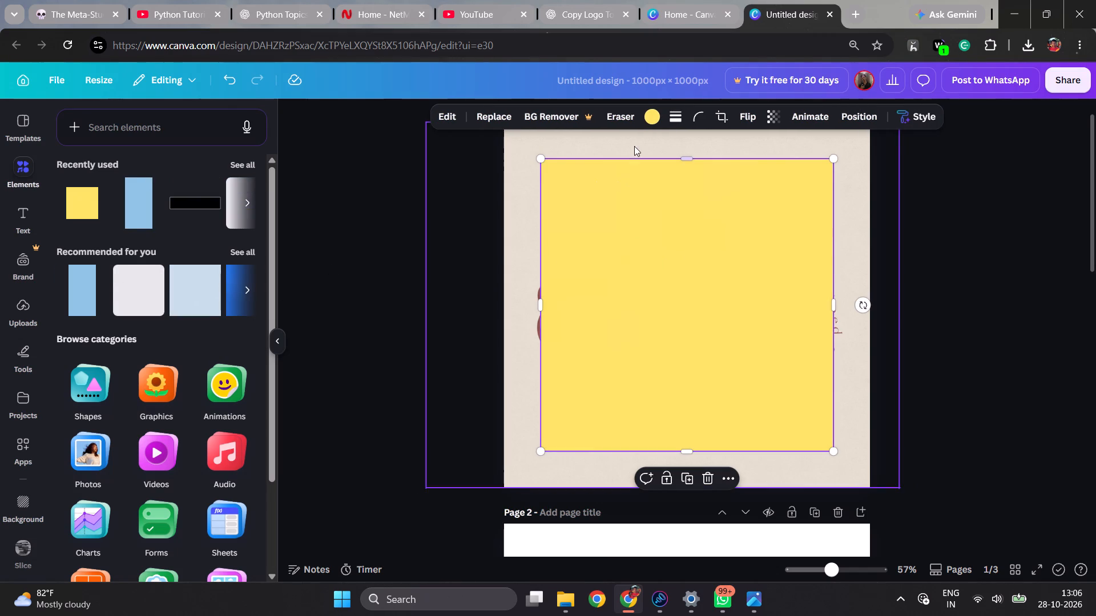
{"action": "left_click", "coordinate": [647, 120]}
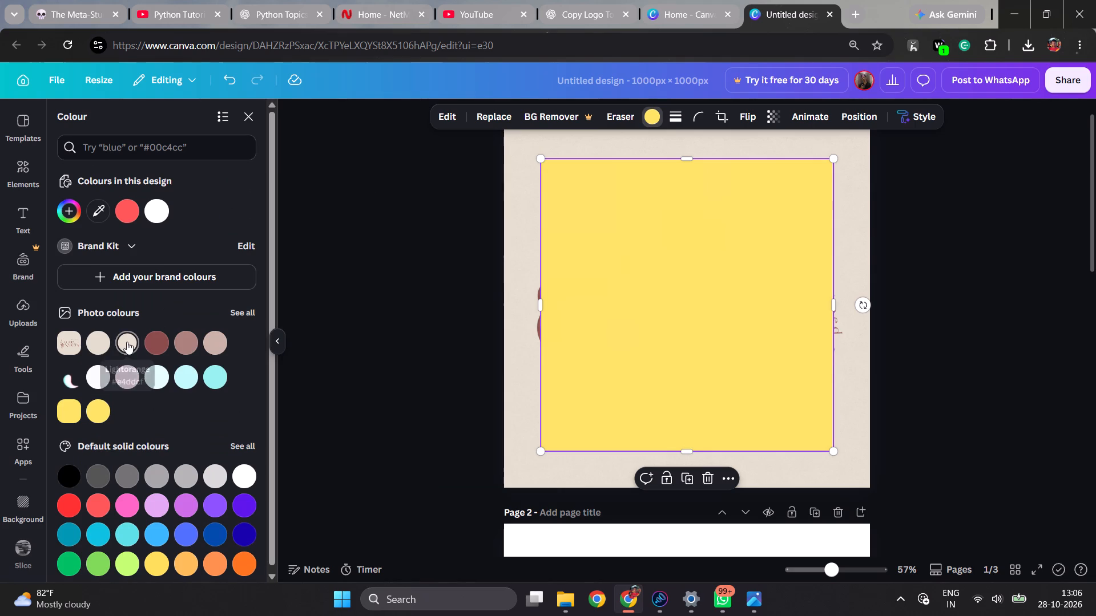
{"action": "left_click", "coordinate": [127, 342]}
{"action": "left_click", "coordinate": [104, 335]}
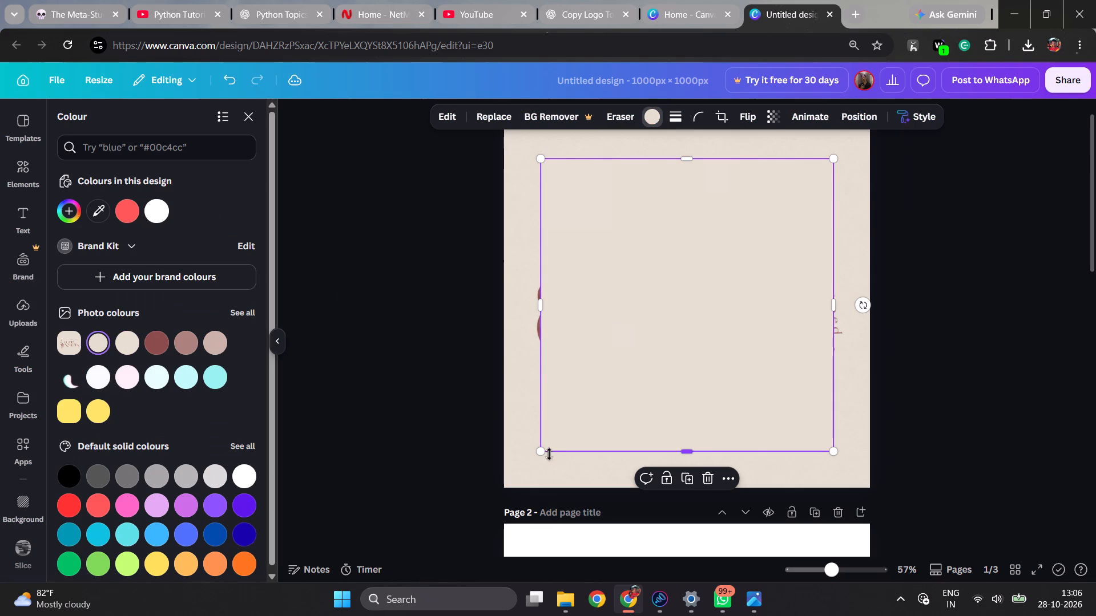
Shrink the beige square to a small patch and place it over the burgundy crescent atop the emblem.
{"action": "left_click_drag", "start_coordinate": [543, 449], "coordinate": [813, 223]}
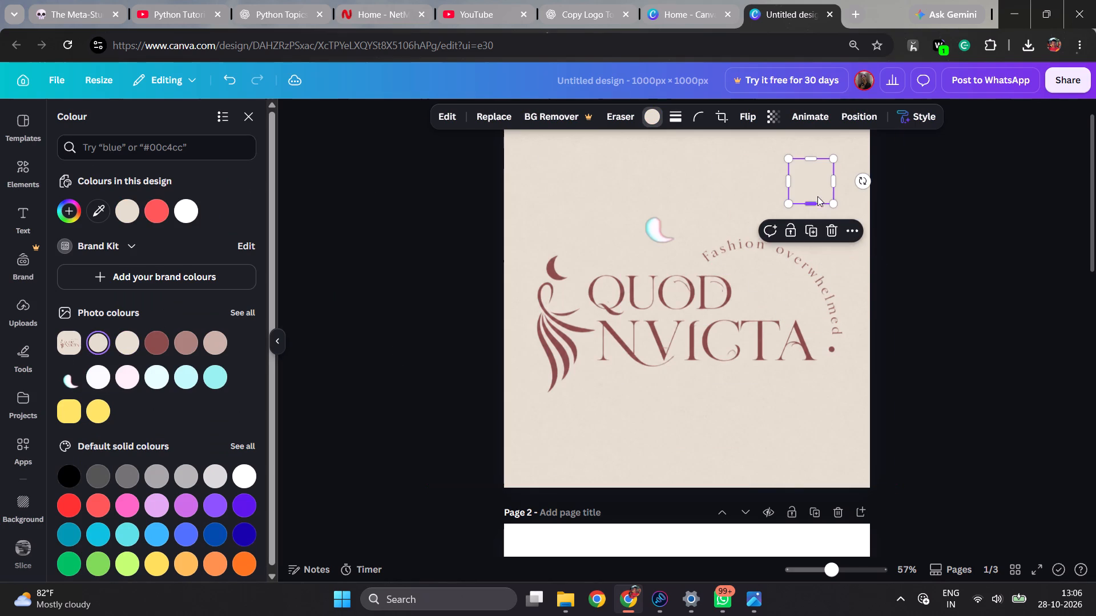
{"action": "left_click_drag", "start_coordinate": [800, 187], "coordinate": [546, 257]}
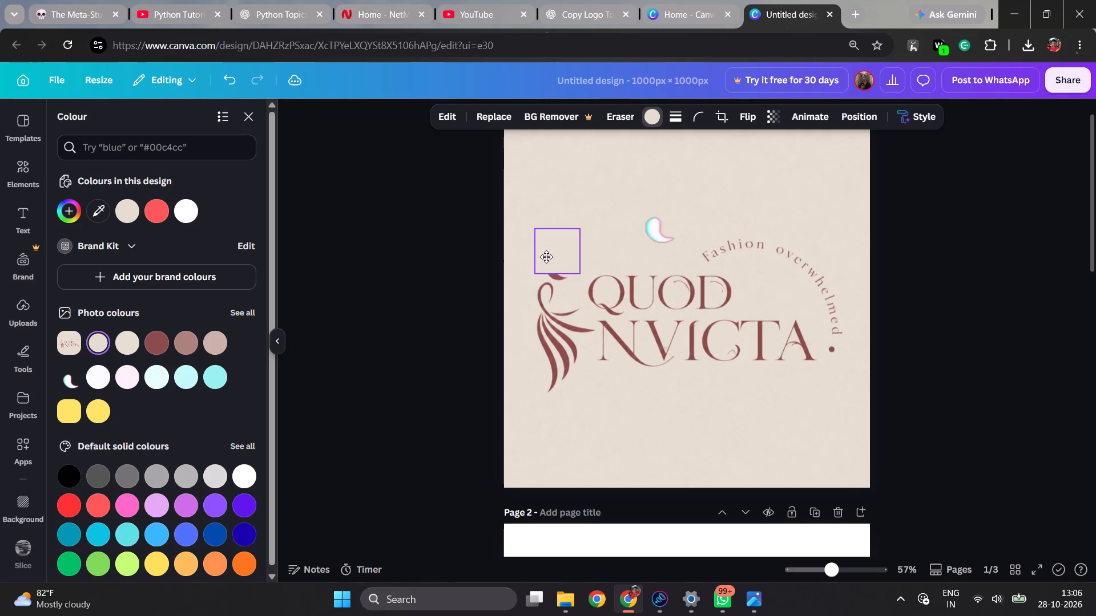
{"action": "left_click_drag", "start_coordinate": [546, 257], "coordinate": [546, 263]}
{"action": "left_click", "coordinate": [1000, 290]}
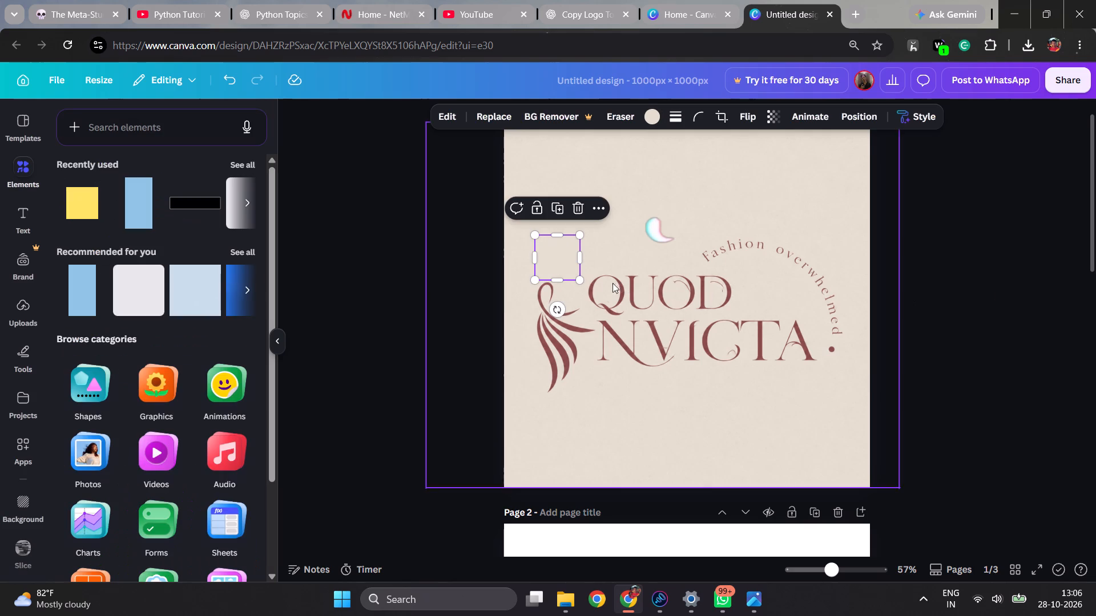
Nudge the beige patch slightly downward over the remaining edge of the emblem's burgundy crescent.
{"action": "left_click", "coordinate": [433, 283]}
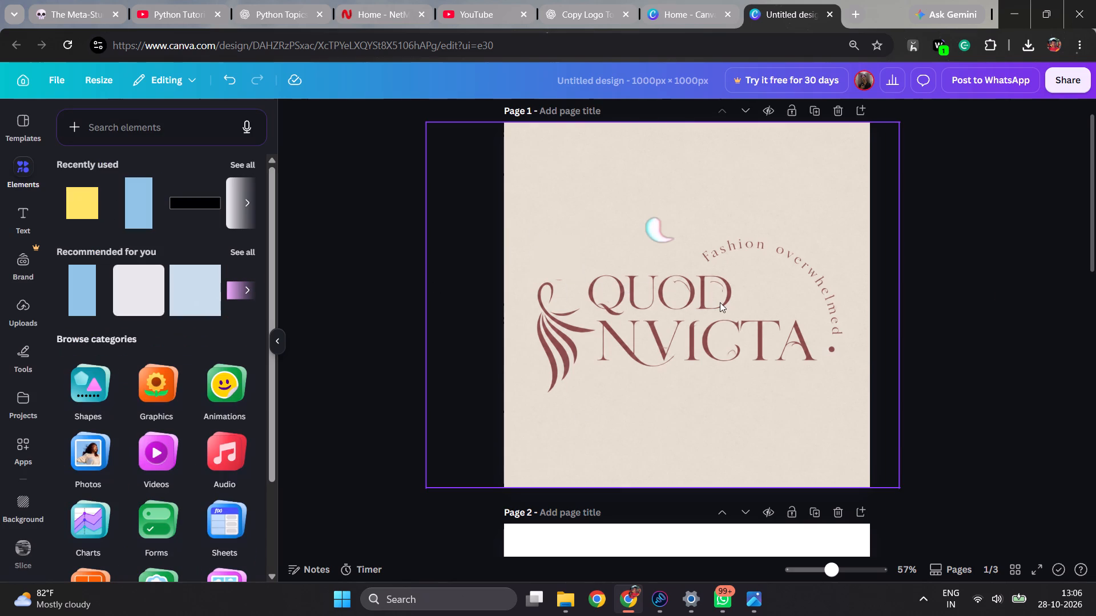
{"action": "key", "text": "Down"}
{"action": "key", "text": "Down"}
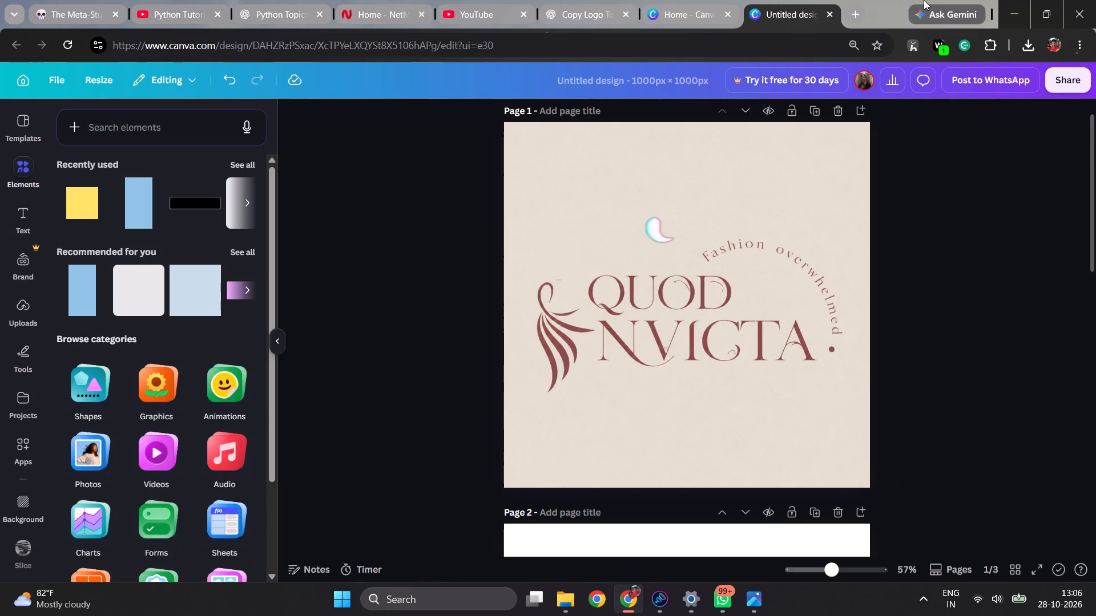
{"action": "left_click", "coordinate": [547, 271]}
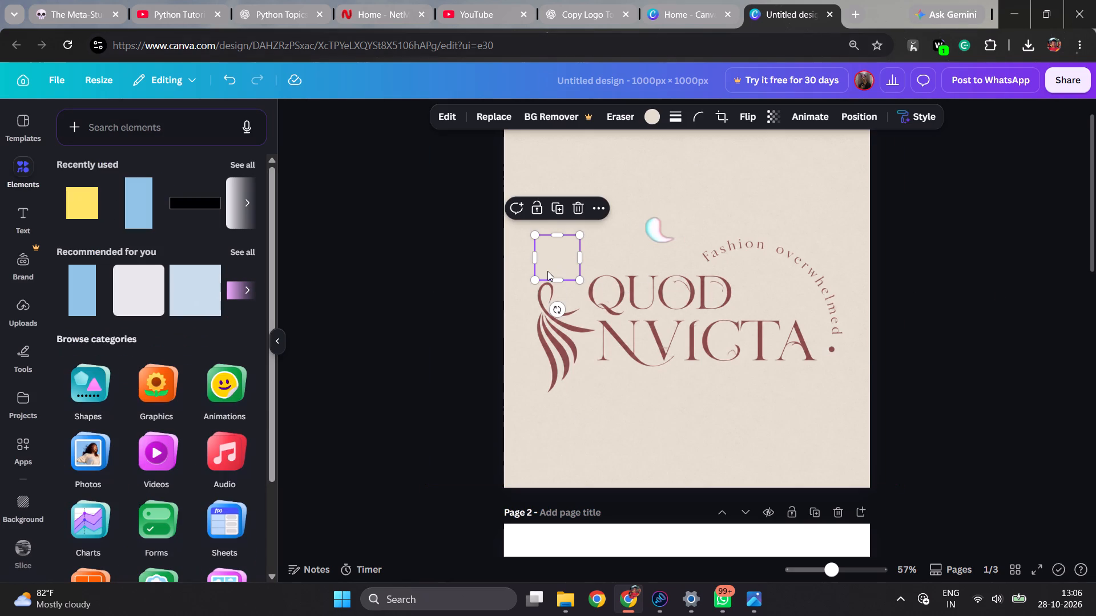
{"action": "key", "text": "Down"}
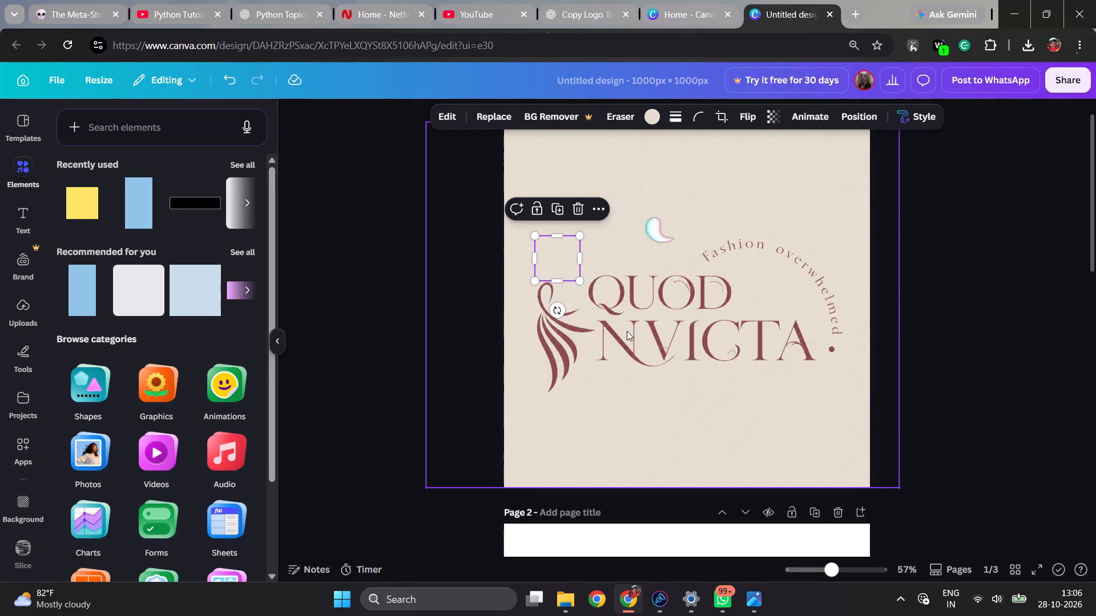
{"action": "left_click", "coordinate": [988, 273]}
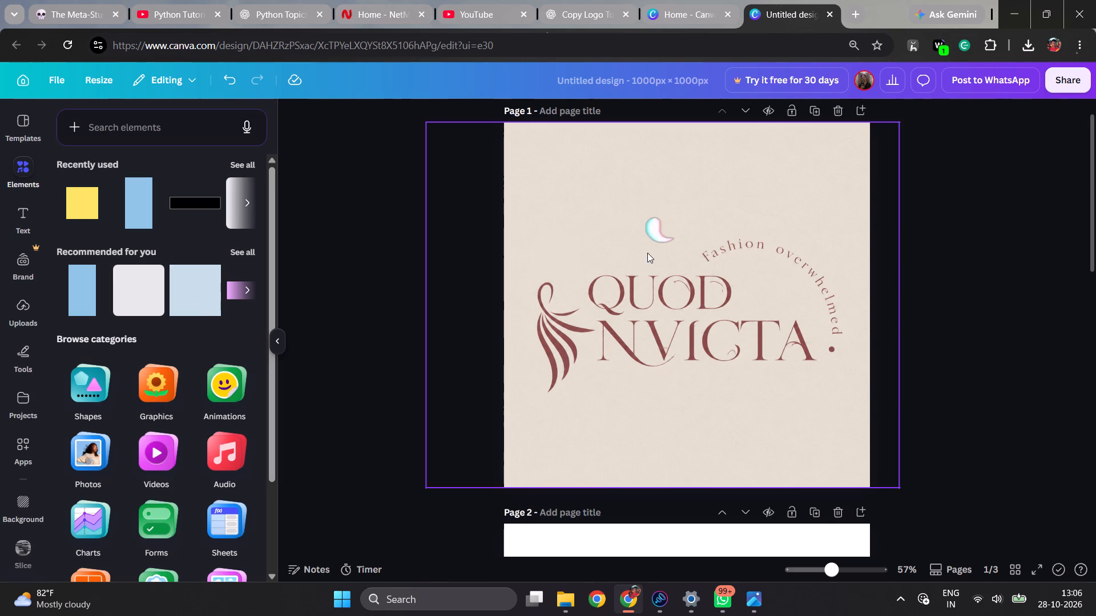
Enlarge the iridescent crescent cutout above the wordmark and crop its empty left, right and top margins to a width of about 160.
{"action": "left_click", "coordinate": [662, 236]}
{"action": "left_click_drag", "start_coordinate": [627, 204], "coordinate": [596, 169]}
{"action": "left_click_drag", "start_coordinate": [590, 214], "coordinate": [611, 215]}
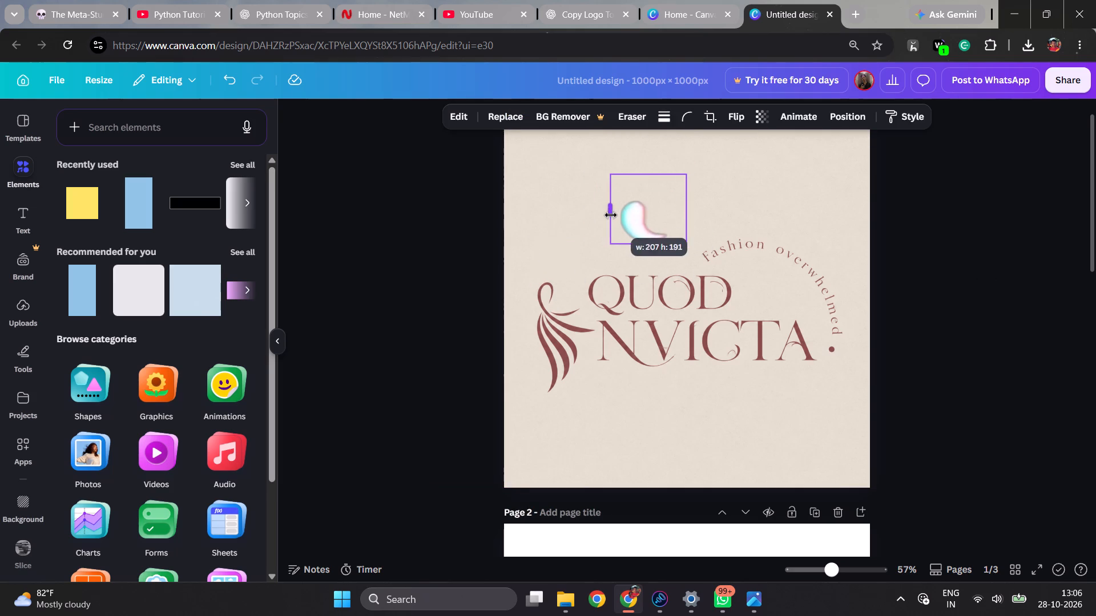
{"action": "left_click_drag", "start_coordinate": [611, 215], "coordinate": [613, 217]}
{"action": "left_click_drag", "start_coordinate": [682, 205], "coordinate": [681, 203]}
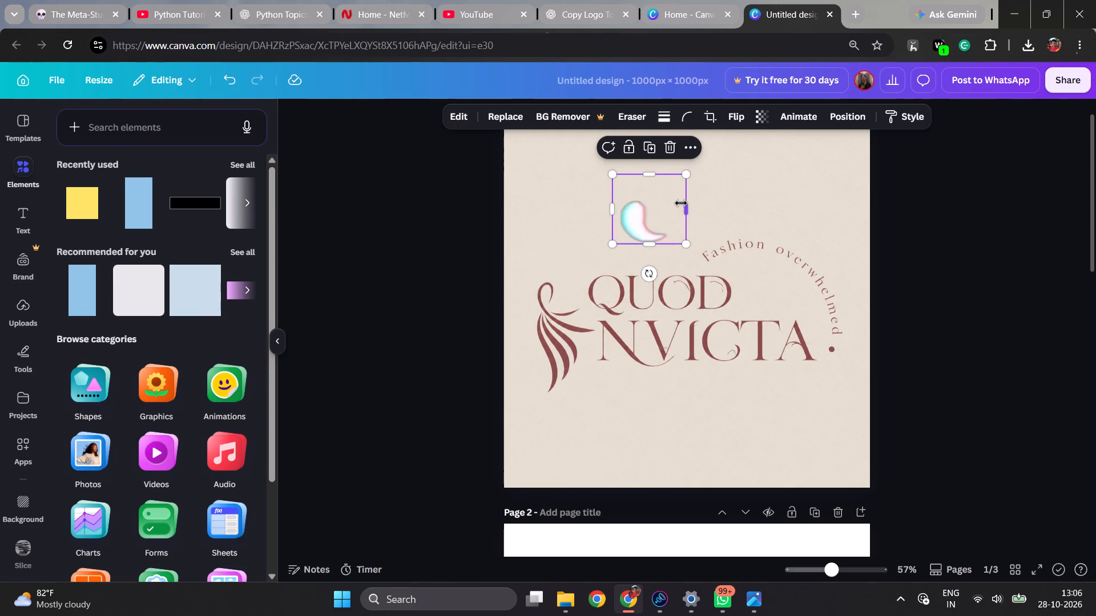
{"action": "left_click_drag", "start_coordinate": [681, 203], "coordinate": [667, 201]}
{"action": "left_click_drag", "start_coordinate": [639, 176], "coordinate": [640, 208]}
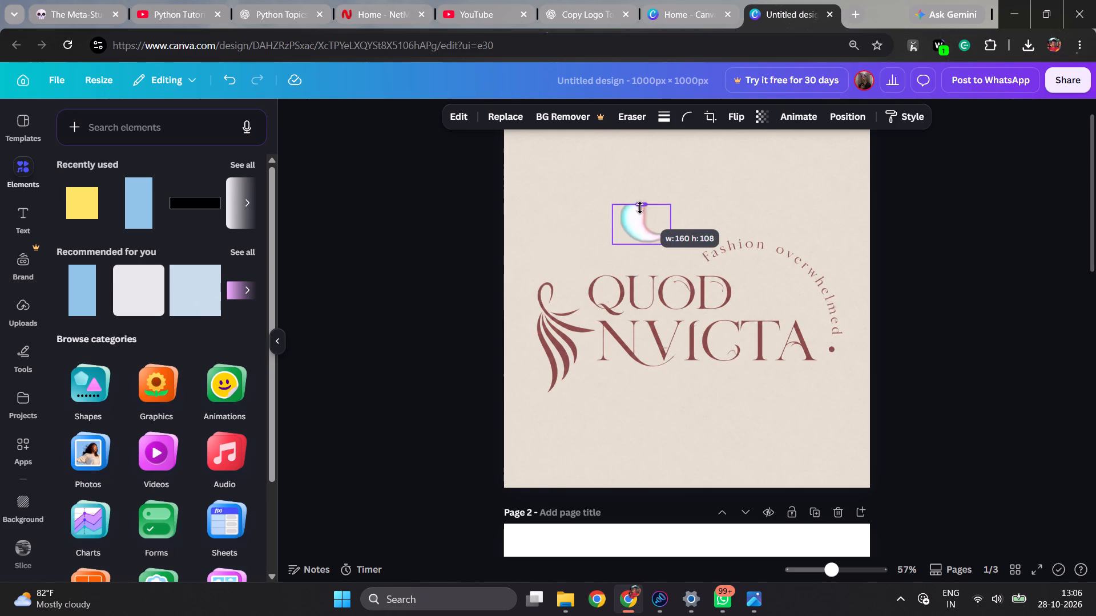
{"action": "left_click_drag", "start_coordinate": [640, 208], "coordinate": [641, 196]}
{"action": "left_click", "coordinate": [916, 236]}
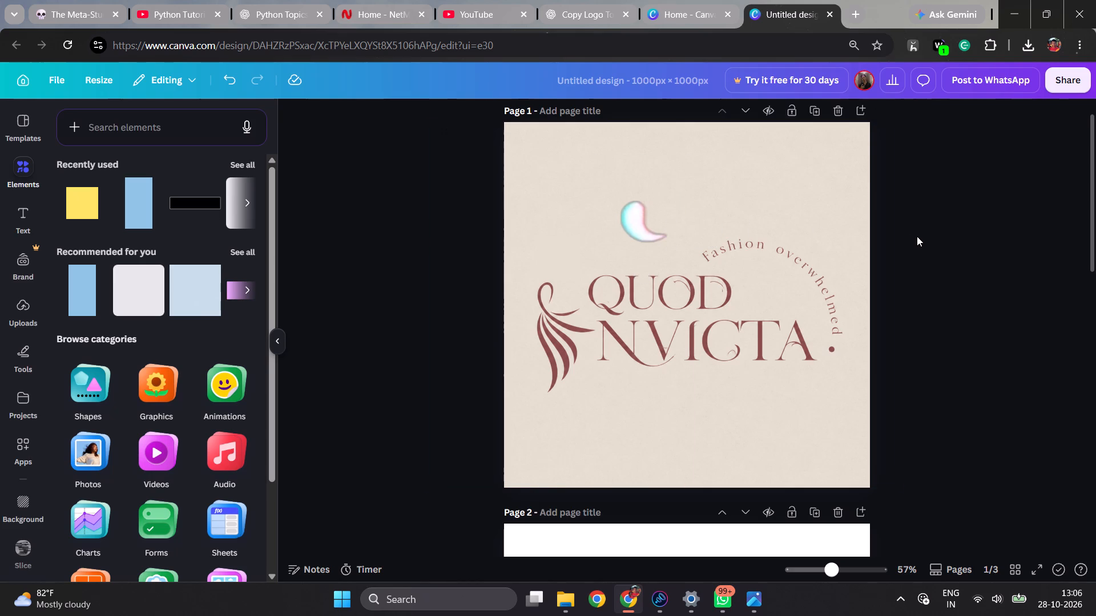
Open the image editing options for the crescent cutout and look through the available style, filter, app and shadow effects.
{"action": "left_click", "coordinate": [632, 232]}
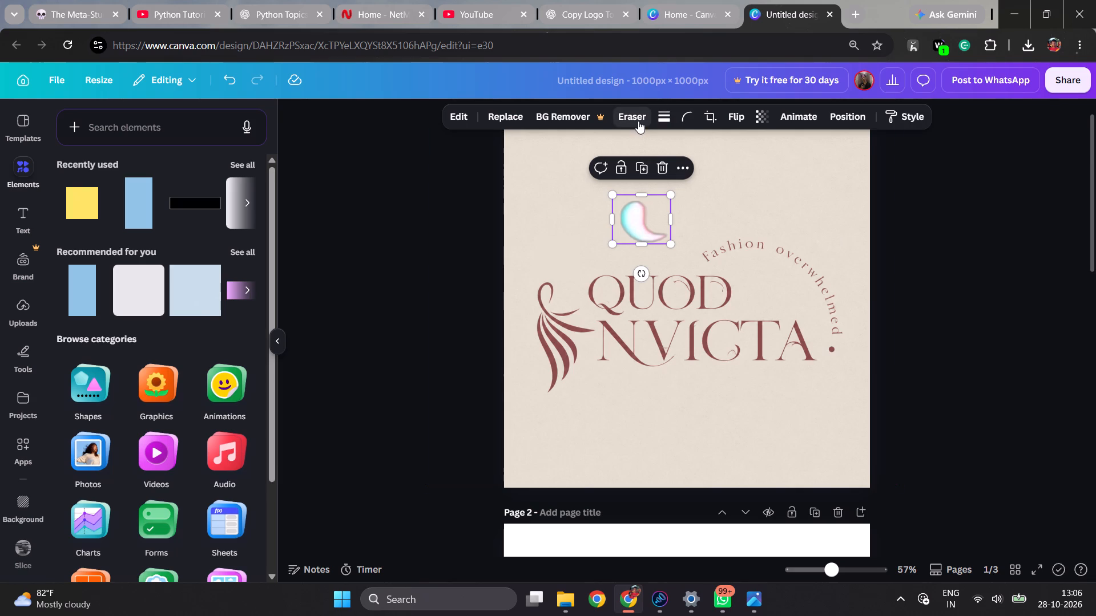
{"action": "left_click", "coordinate": [461, 116]}
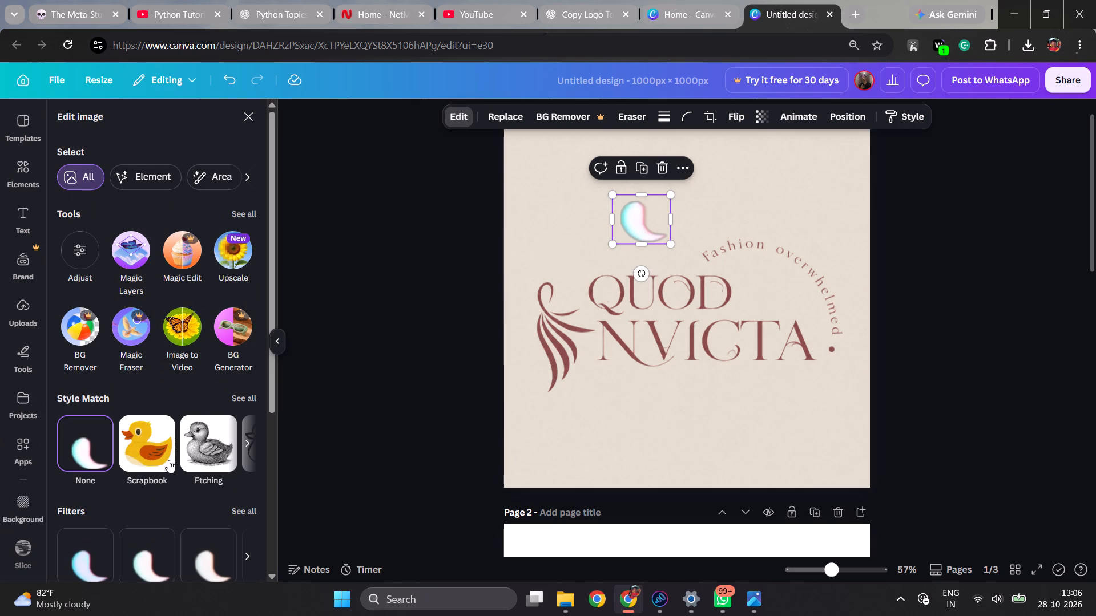
{"action": "scroll", "coordinate": [168, 460], "scroll_direction": "down", "scroll_amount": 4}
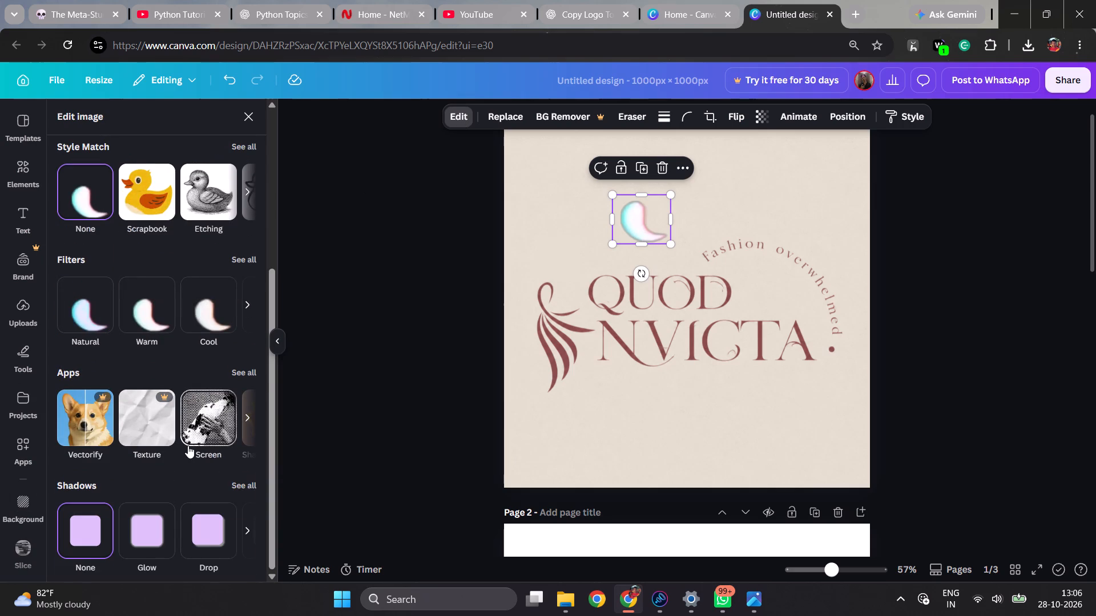
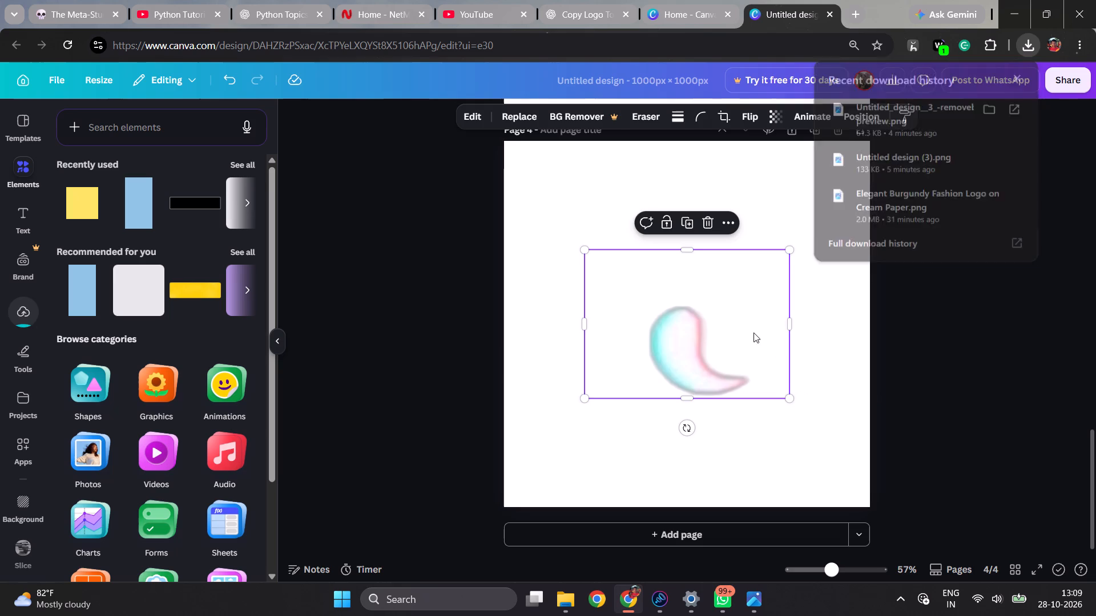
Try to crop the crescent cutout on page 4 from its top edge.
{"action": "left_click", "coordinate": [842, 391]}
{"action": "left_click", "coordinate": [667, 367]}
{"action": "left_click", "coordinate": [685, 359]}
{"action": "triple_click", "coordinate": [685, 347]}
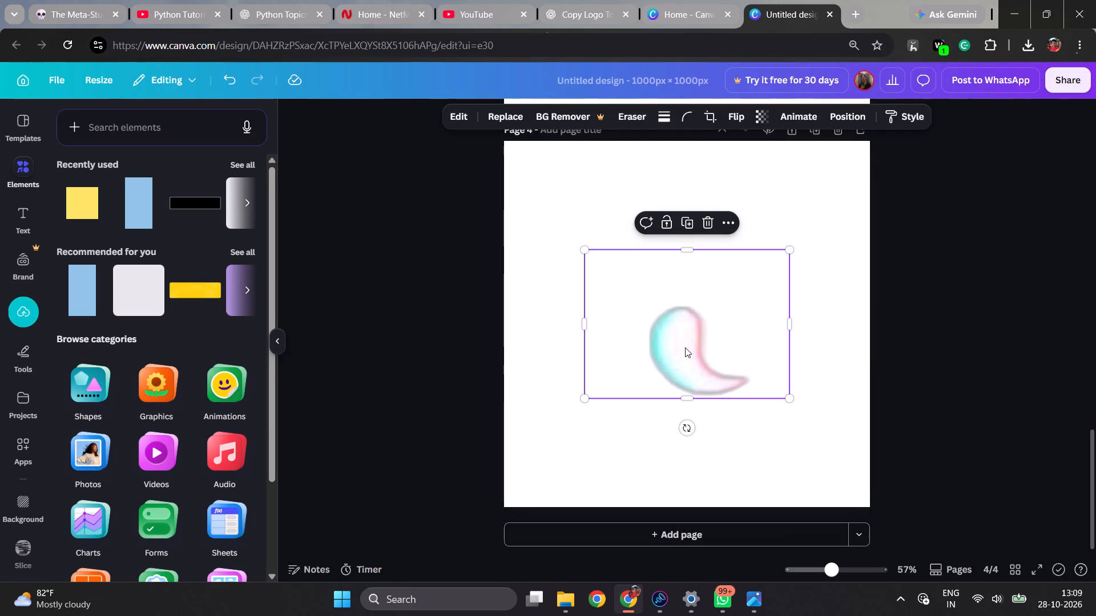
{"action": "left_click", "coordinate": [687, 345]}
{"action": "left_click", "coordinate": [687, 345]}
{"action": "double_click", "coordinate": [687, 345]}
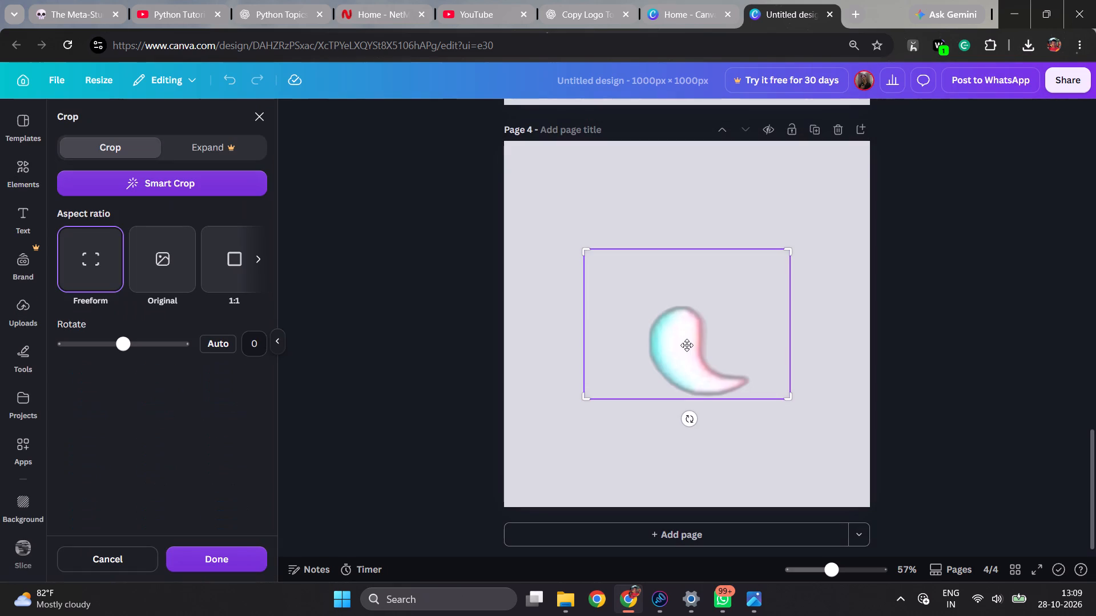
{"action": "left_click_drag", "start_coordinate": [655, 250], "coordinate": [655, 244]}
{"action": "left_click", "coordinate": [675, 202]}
Move the crescent cutout slightly up and to the right on page 4.
{"action": "left_click_drag", "start_coordinate": [708, 359], "coordinate": [725, 311]}
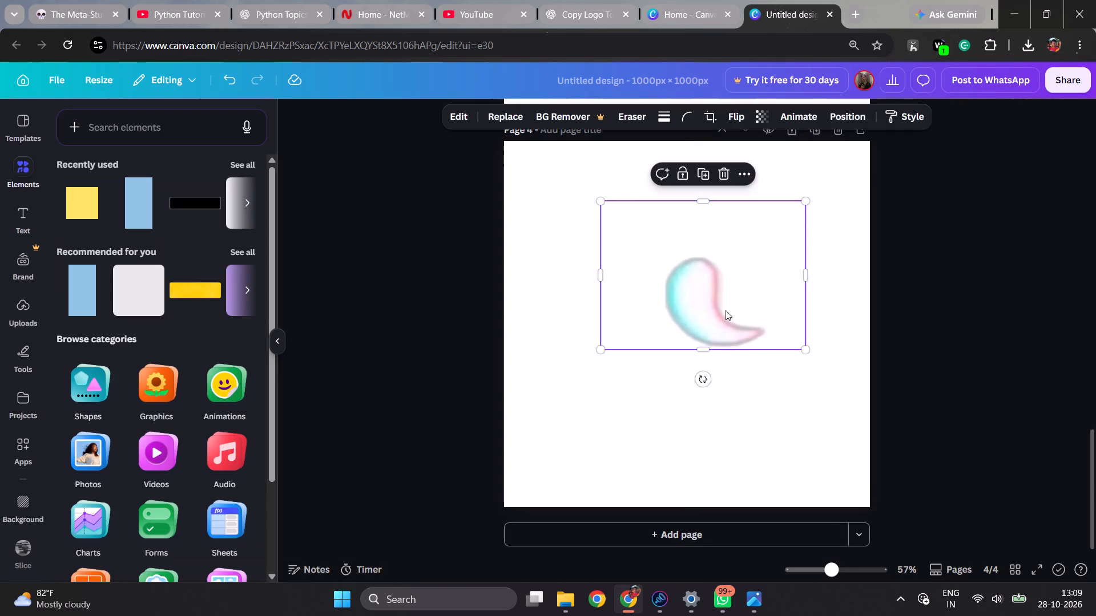
{"action": "left_click", "coordinate": [757, 415]}
{"action": "left_click", "coordinate": [744, 298]}
{"action": "left_click", "coordinate": [733, 311]}
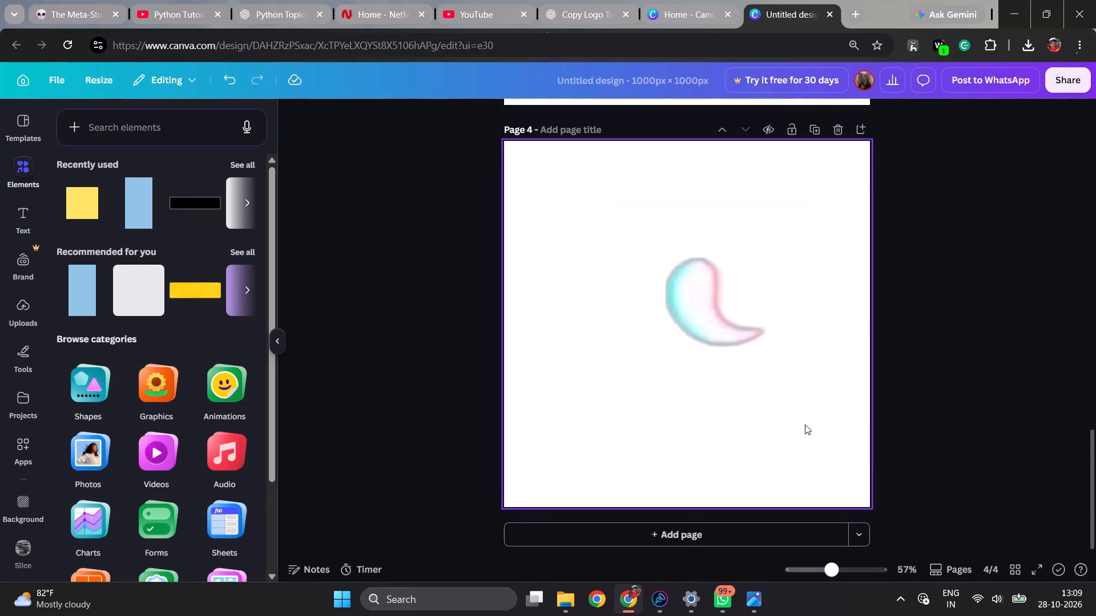
{"action": "left_click", "coordinate": [768, 433]}
Search Google for "background remove" in a new browser tab and open Photoroom's Instant Background Remover.
{"action": "scroll", "coordinate": [769, 424], "scroll_direction": "up", "scroll_amount": 6}
{"action": "scroll", "coordinate": [769, 424], "scroll_direction": "down", "scroll_amount": 2}
{"action": "scroll", "coordinate": [769, 424], "scroll_direction": "up", "scroll_amount": 1}
{"action": "left_click", "coordinate": [581, 10]}
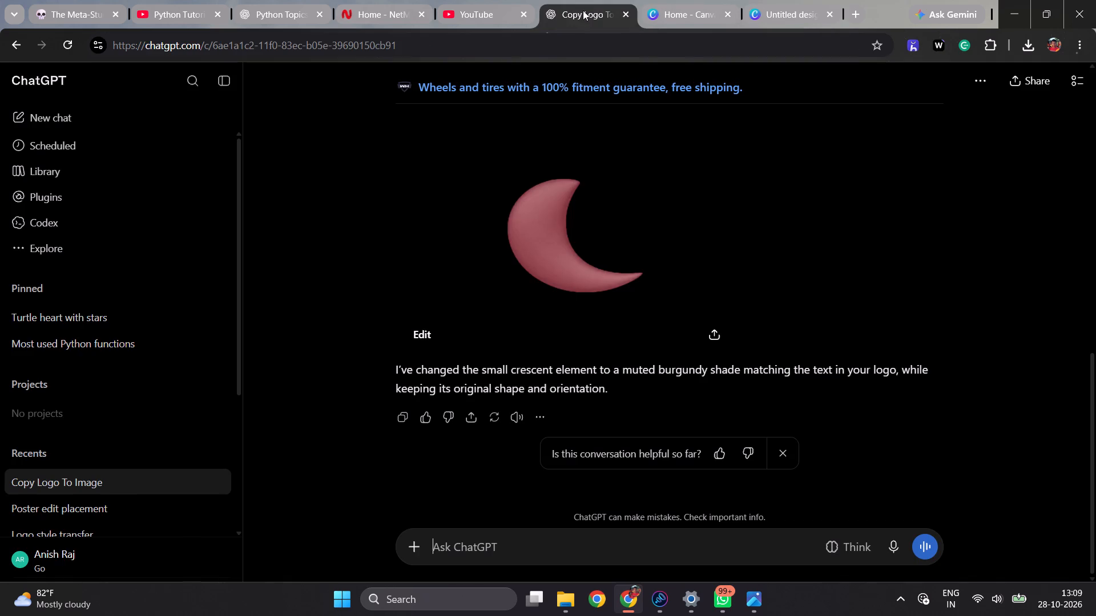
{"action": "left_click", "coordinate": [857, 17]}
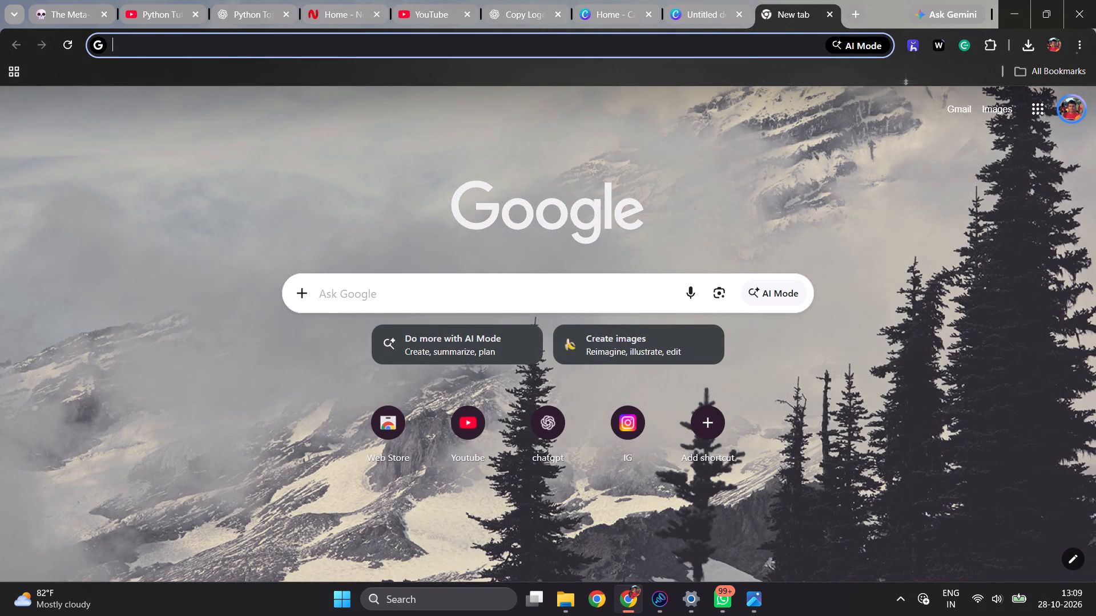
{"action": "type", "text": "back"}
{"action": "key", "text": "Return"}
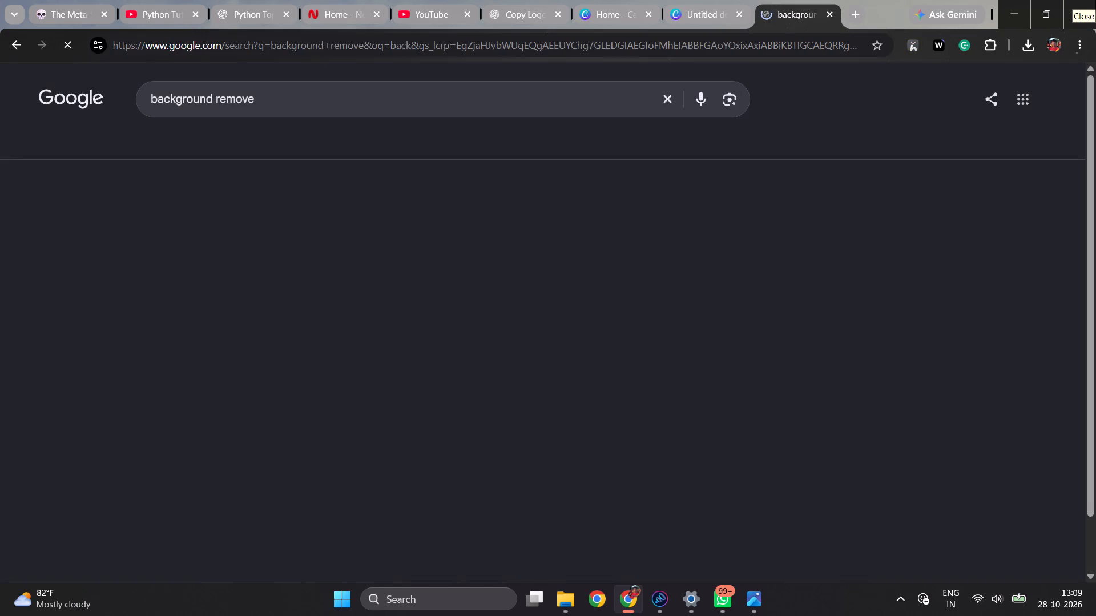
{"action": "scroll", "coordinate": [290, 455], "scroll_direction": "down", "scroll_amount": 2}
{"action": "scroll", "coordinate": [290, 217], "scroll_direction": "up", "scroll_amount": 4}
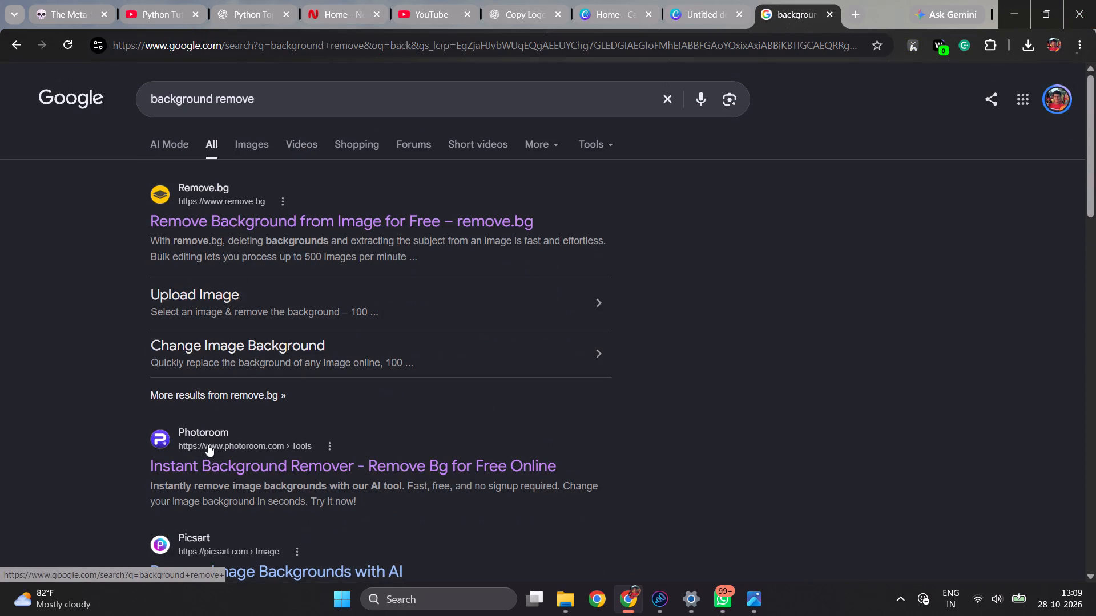
{"action": "left_click", "coordinate": [209, 462]}
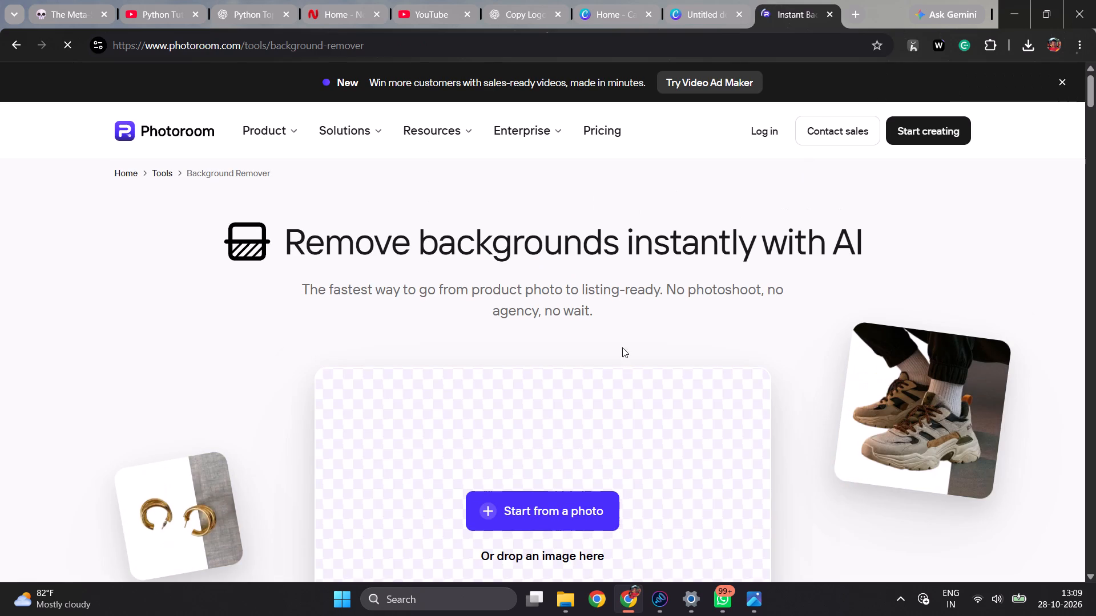
Upload "Untitled design (3).png" to Photoroom for background removal and submit the human verification check.
{"action": "left_click", "coordinate": [526, 504]}
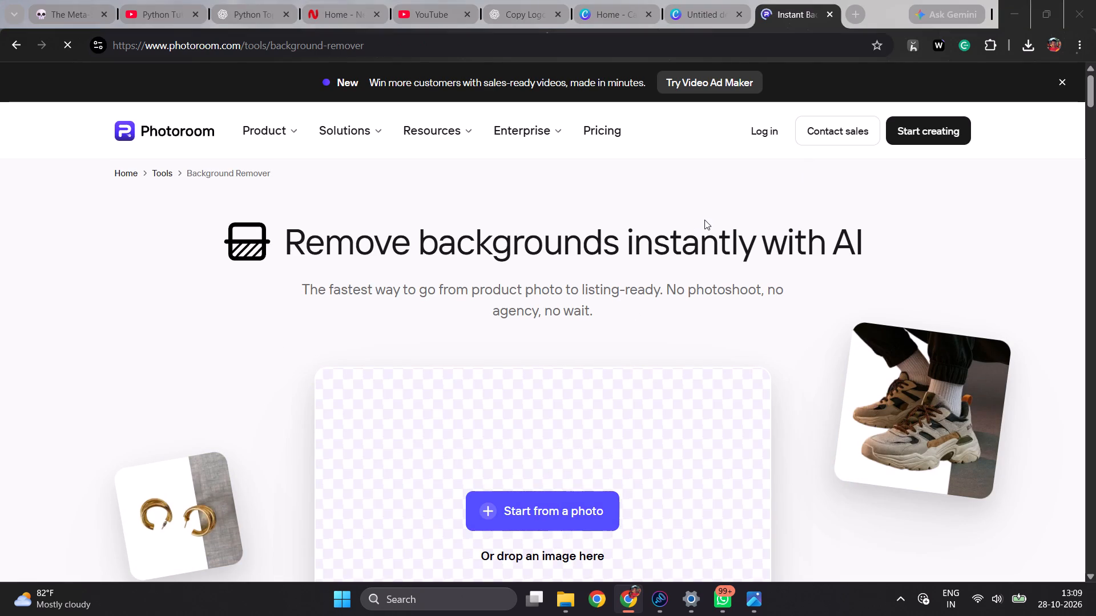
{"action": "left_click", "coordinate": [255, 160]}
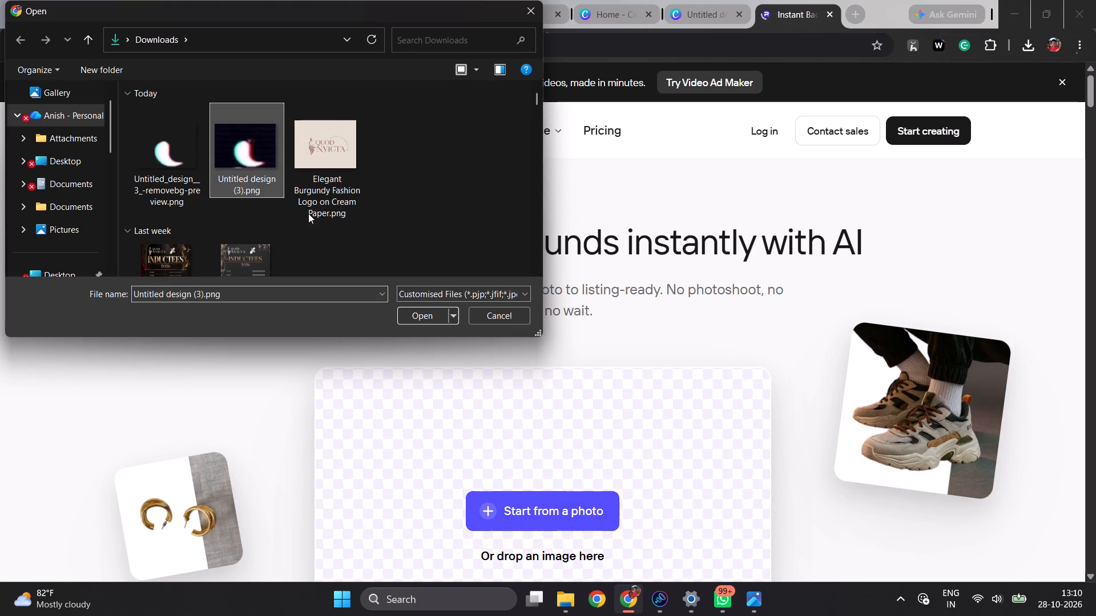
{"action": "left_click", "coordinate": [422, 316]}
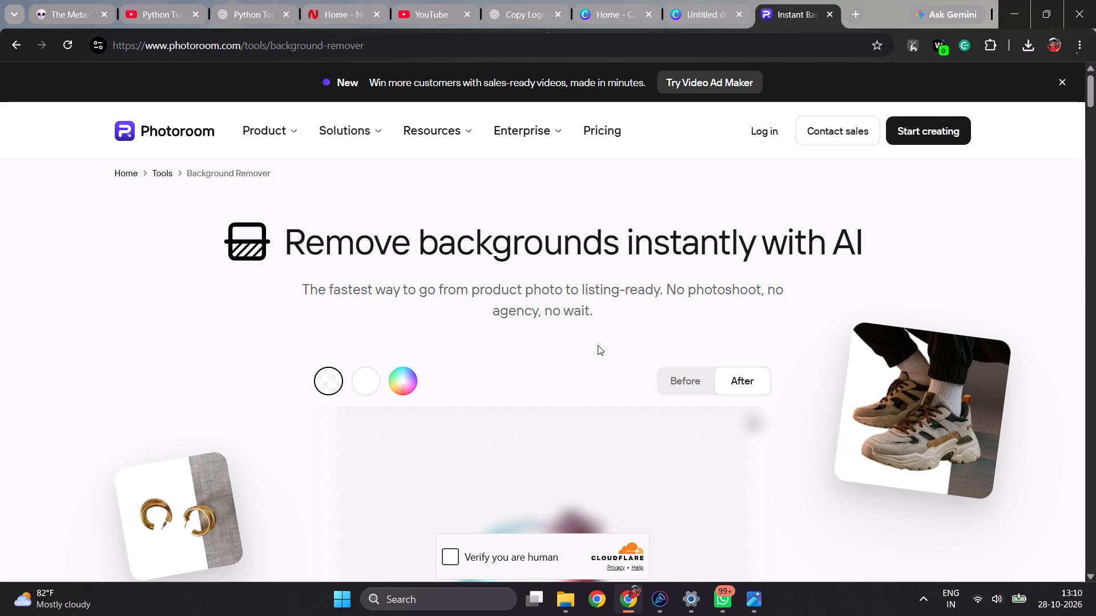
{"action": "scroll", "coordinate": [598, 345], "scroll_direction": "down", "scroll_amount": 2}
{"action": "scroll", "coordinate": [598, 345], "scroll_direction": "up", "scroll_amount": 2}
{"action": "scroll", "coordinate": [598, 345], "scroll_direction": "down", "scroll_amount": 1}
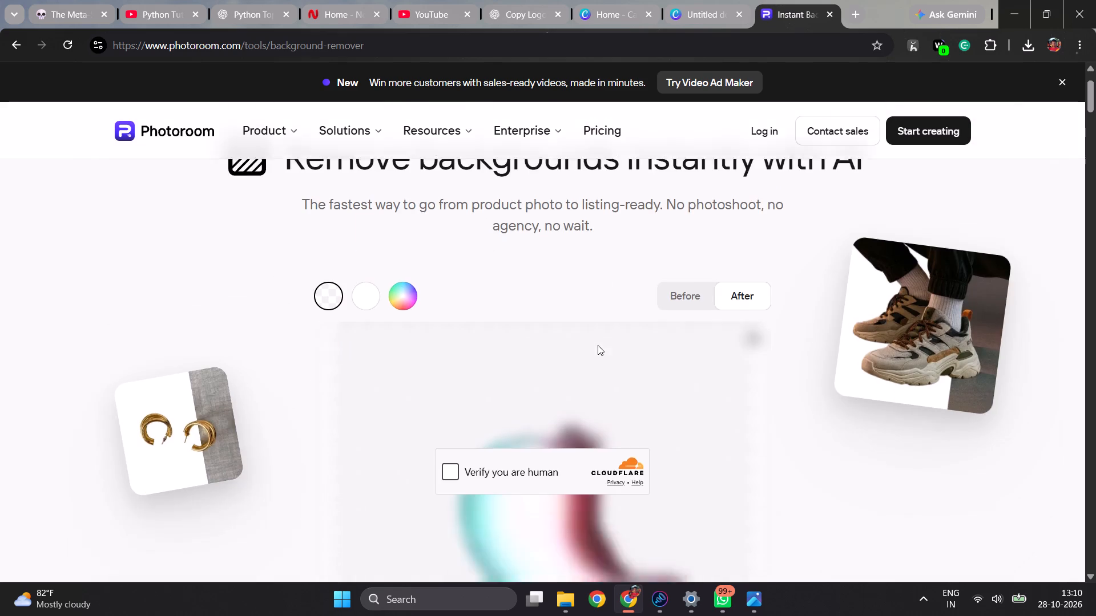
{"action": "left_click", "coordinate": [453, 302]}
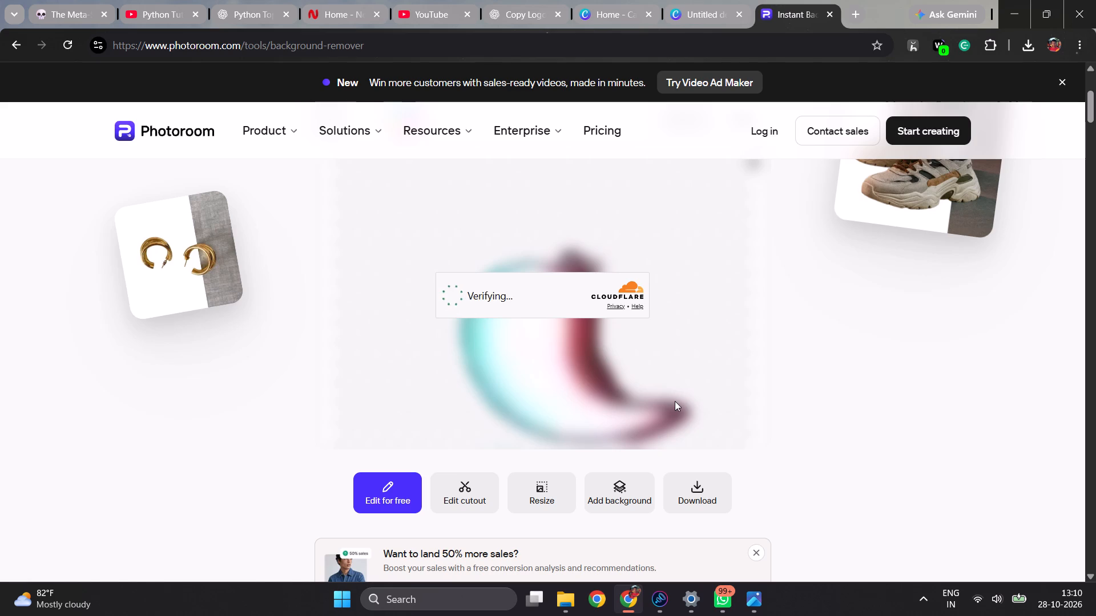
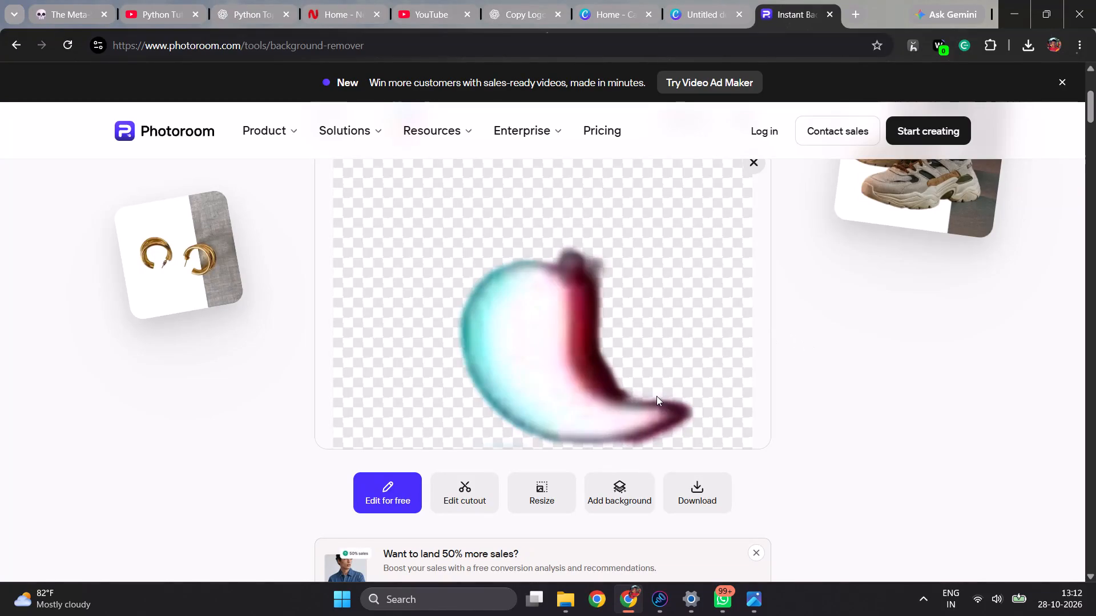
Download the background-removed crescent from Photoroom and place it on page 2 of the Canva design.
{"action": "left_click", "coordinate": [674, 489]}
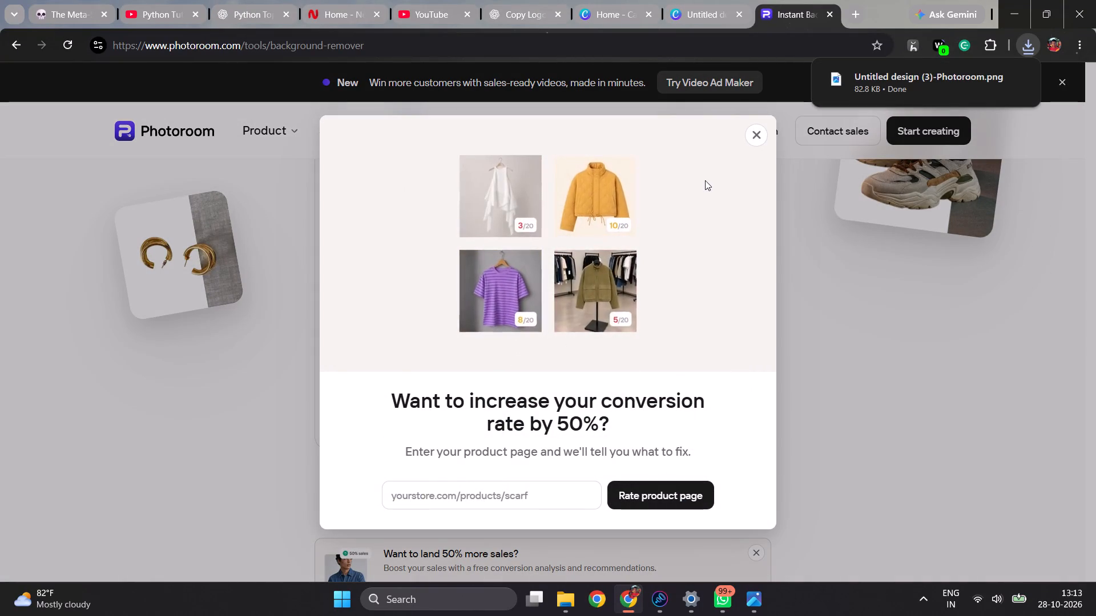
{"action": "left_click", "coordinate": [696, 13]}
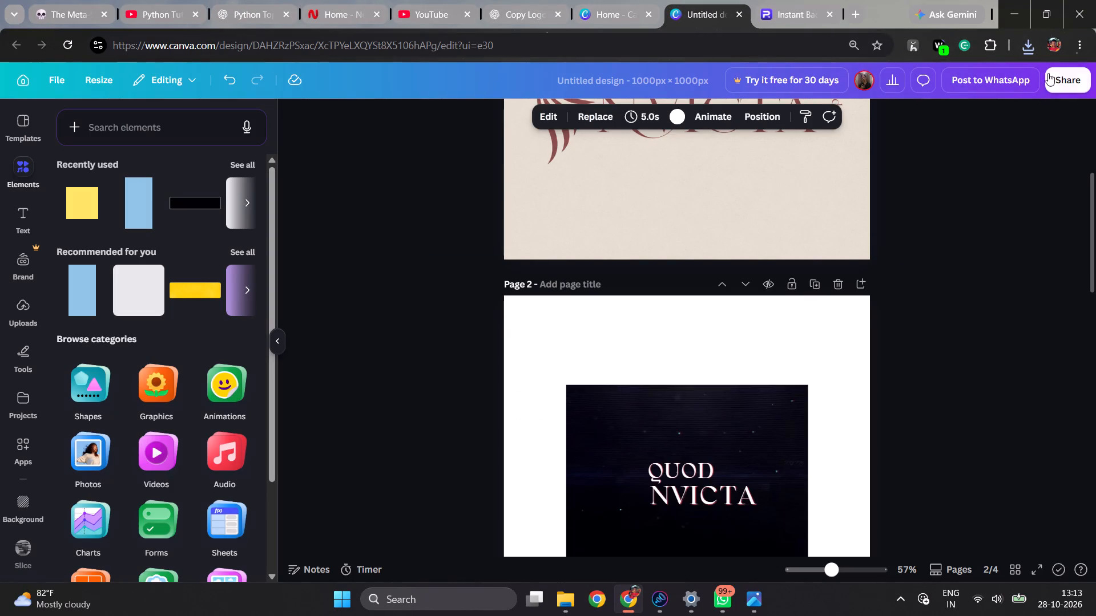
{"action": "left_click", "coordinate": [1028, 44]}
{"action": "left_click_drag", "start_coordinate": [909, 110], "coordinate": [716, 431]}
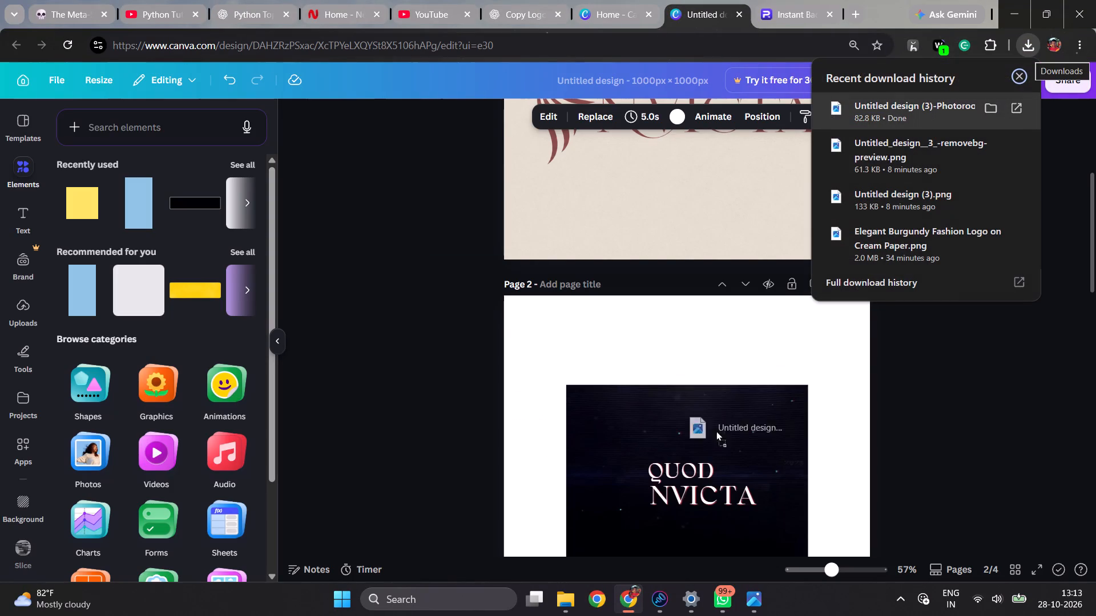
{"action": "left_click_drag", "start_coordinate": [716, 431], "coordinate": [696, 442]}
Move the NVICTA text on page 2 up to the upper edge of the dark image, above QUOD.
{"action": "left_click_drag", "start_coordinate": [691, 509], "coordinate": [690, 414]}
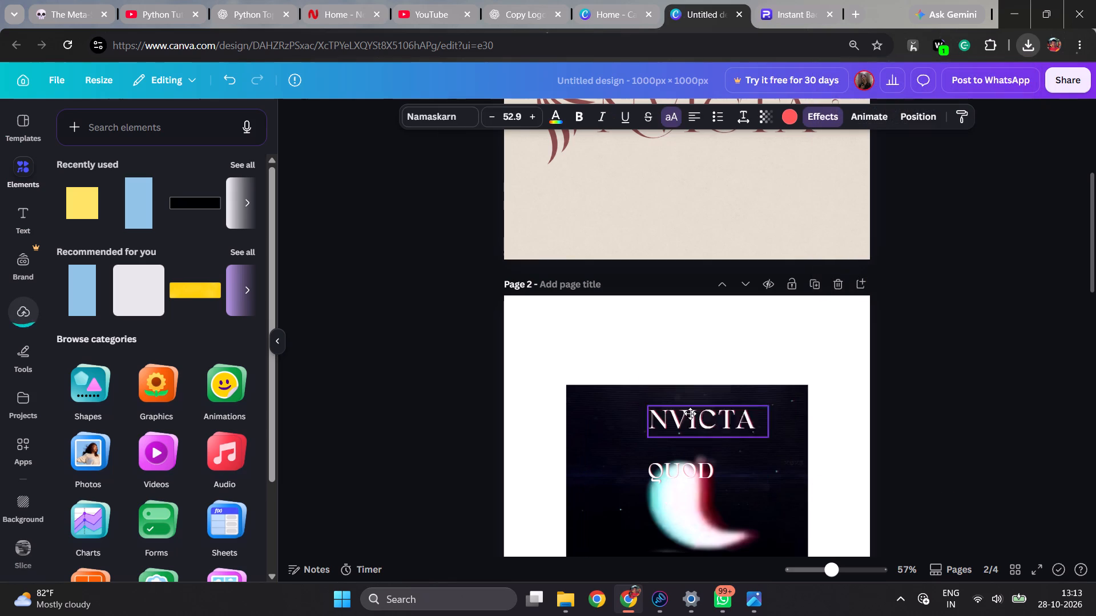
{"action": "left_click_drag", "start_coordinate": [690, 414], "coordinate": [690, 399]}
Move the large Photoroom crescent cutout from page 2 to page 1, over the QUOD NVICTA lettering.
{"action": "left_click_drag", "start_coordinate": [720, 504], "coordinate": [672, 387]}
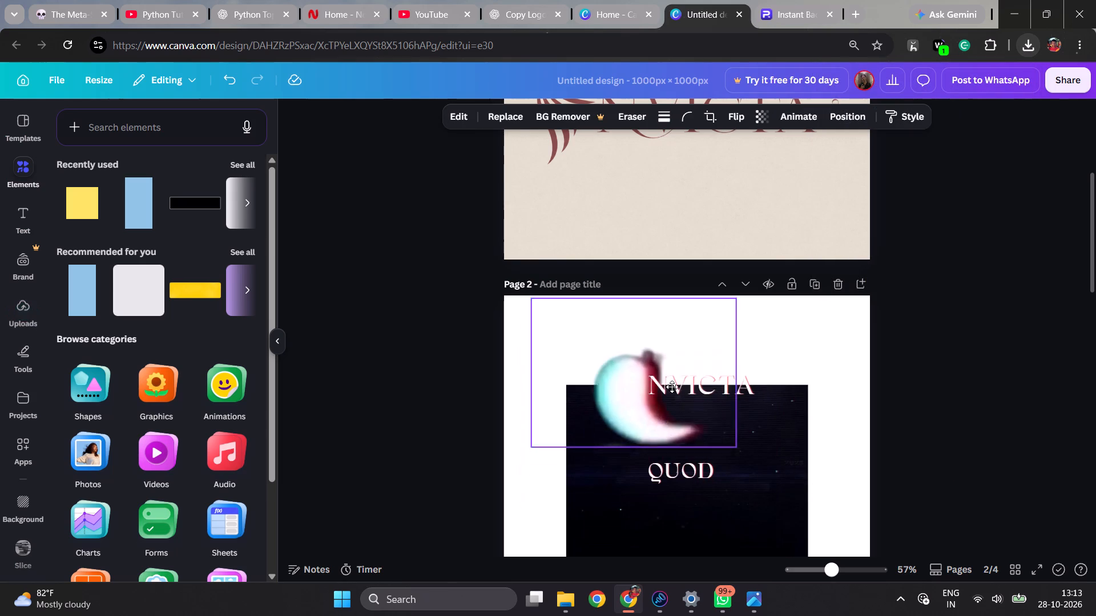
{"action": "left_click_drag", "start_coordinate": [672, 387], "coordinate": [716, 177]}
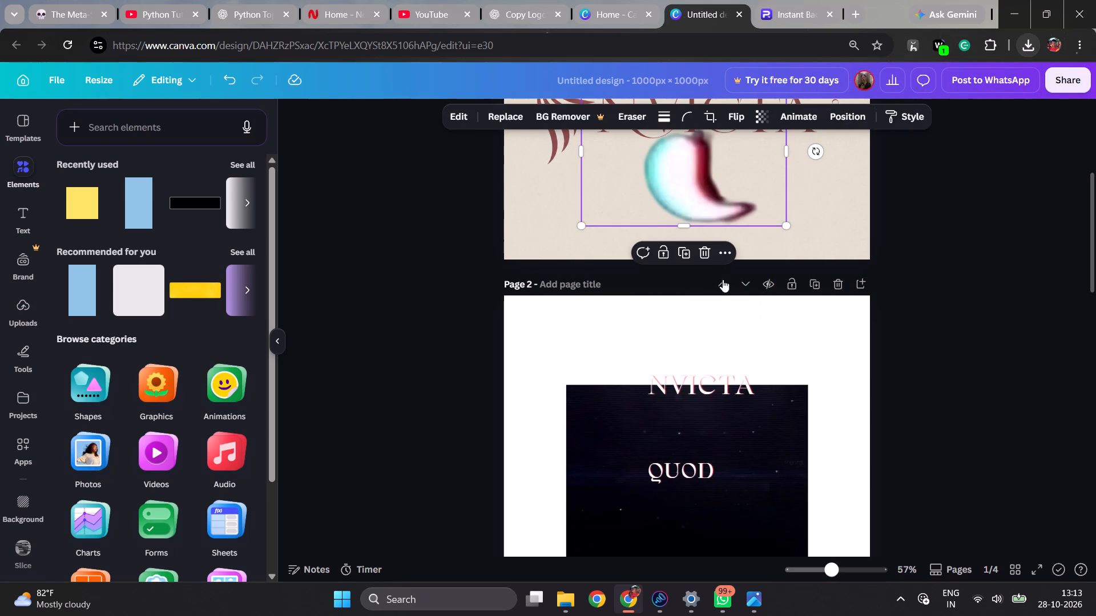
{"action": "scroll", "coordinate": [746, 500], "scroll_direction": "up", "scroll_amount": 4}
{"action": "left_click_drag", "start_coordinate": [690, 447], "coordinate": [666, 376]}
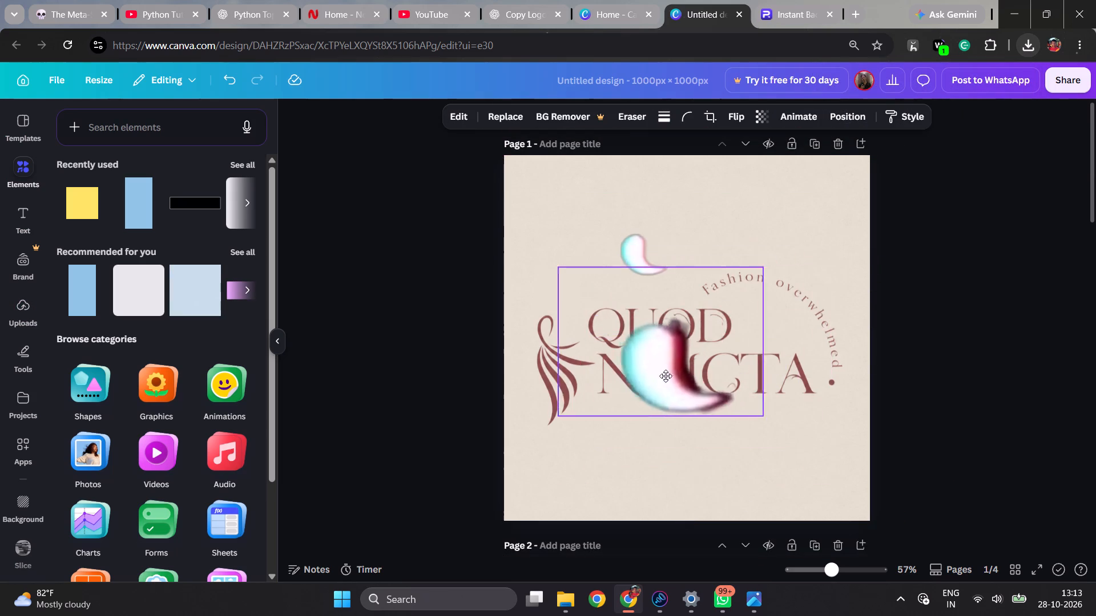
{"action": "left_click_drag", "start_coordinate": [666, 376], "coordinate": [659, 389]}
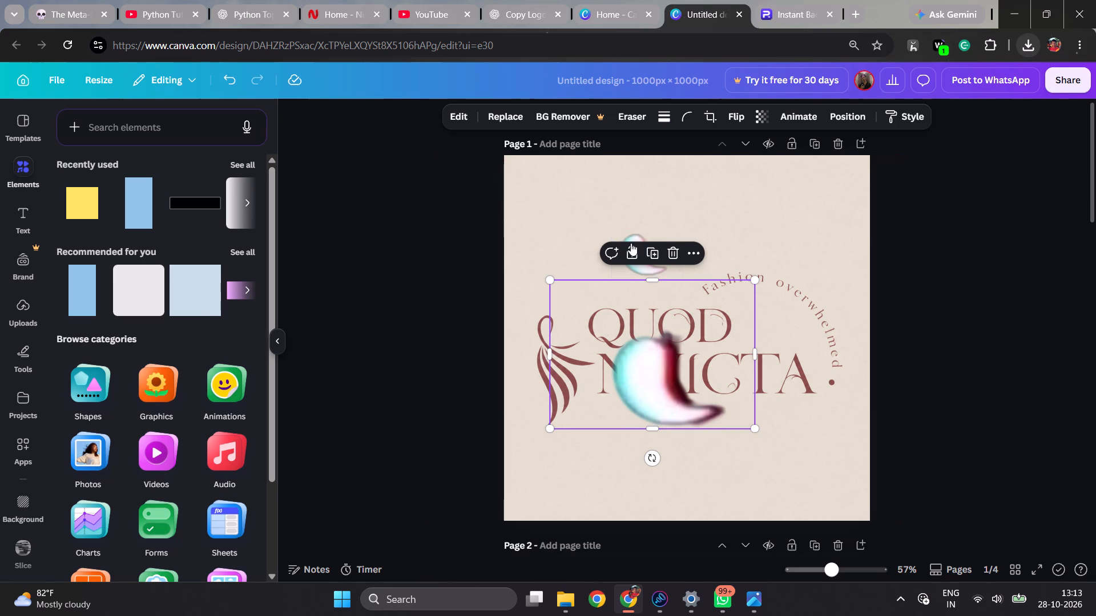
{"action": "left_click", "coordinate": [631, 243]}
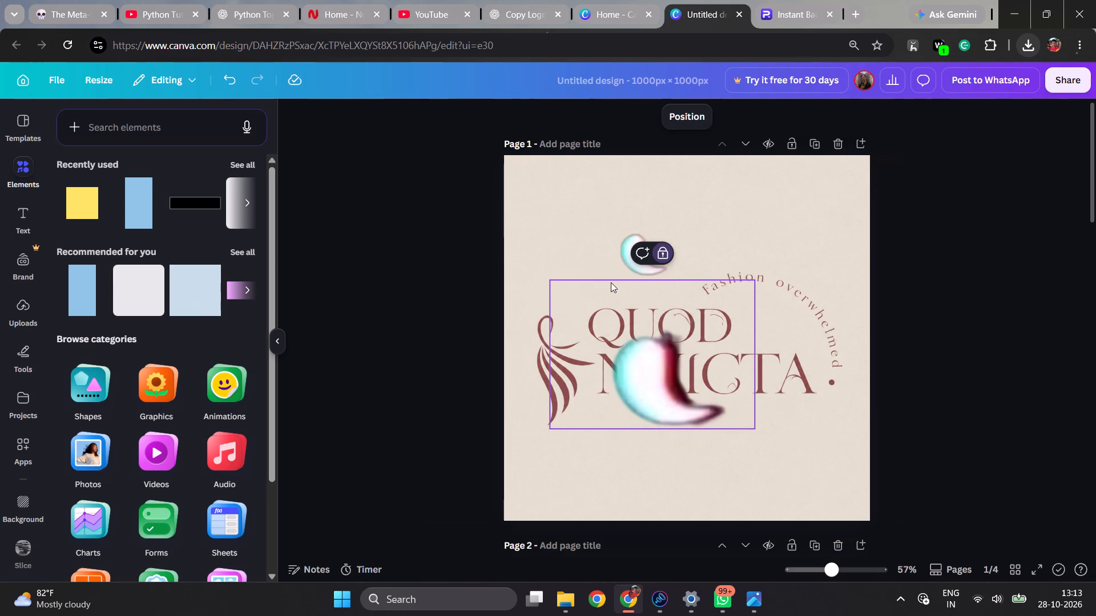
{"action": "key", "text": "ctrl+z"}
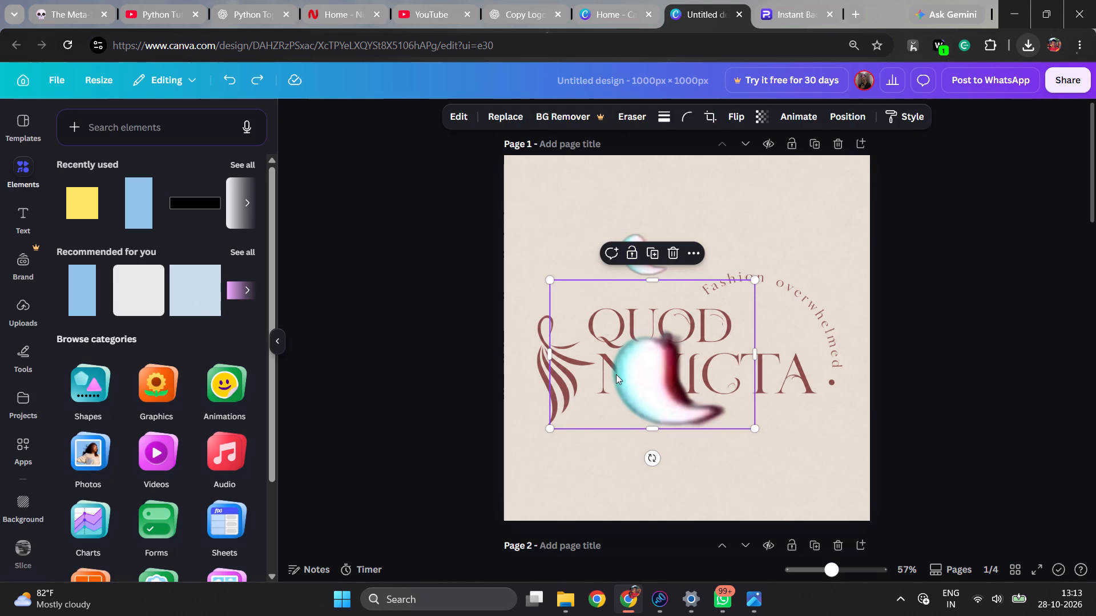
Move the small crescent cutout on page 1 down and left to just above the feather emblem.
{"action": "left_click", "coordinate": [593, 174]}
{"action": "left_click", "coordinate": [628, 267]}
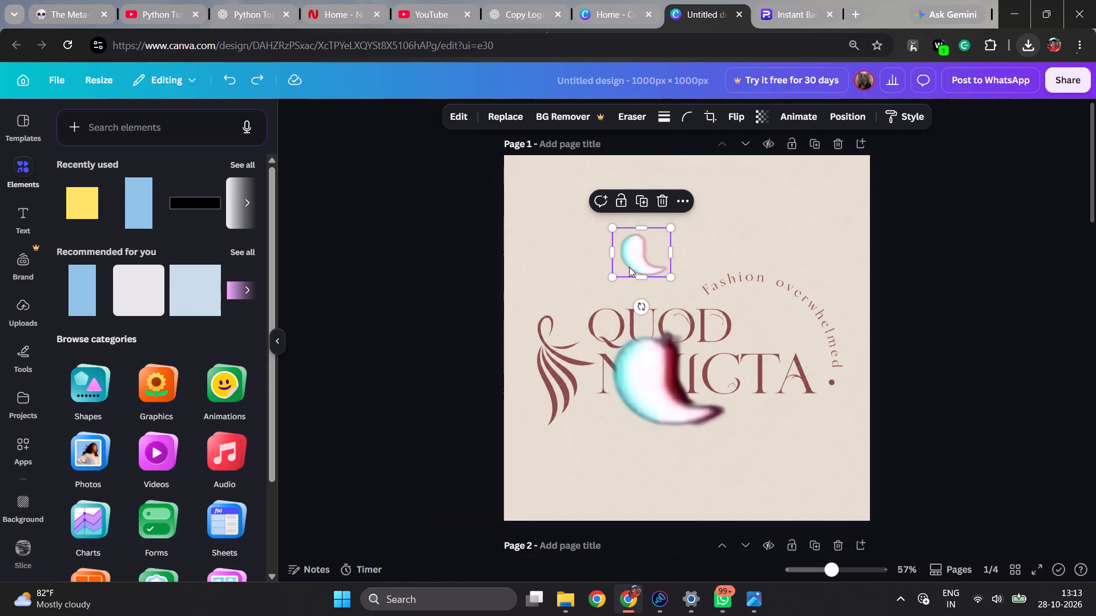
{"action": "left_click_drag", "start_coordinate": [639, 252], "coordinate": [550, 289]}
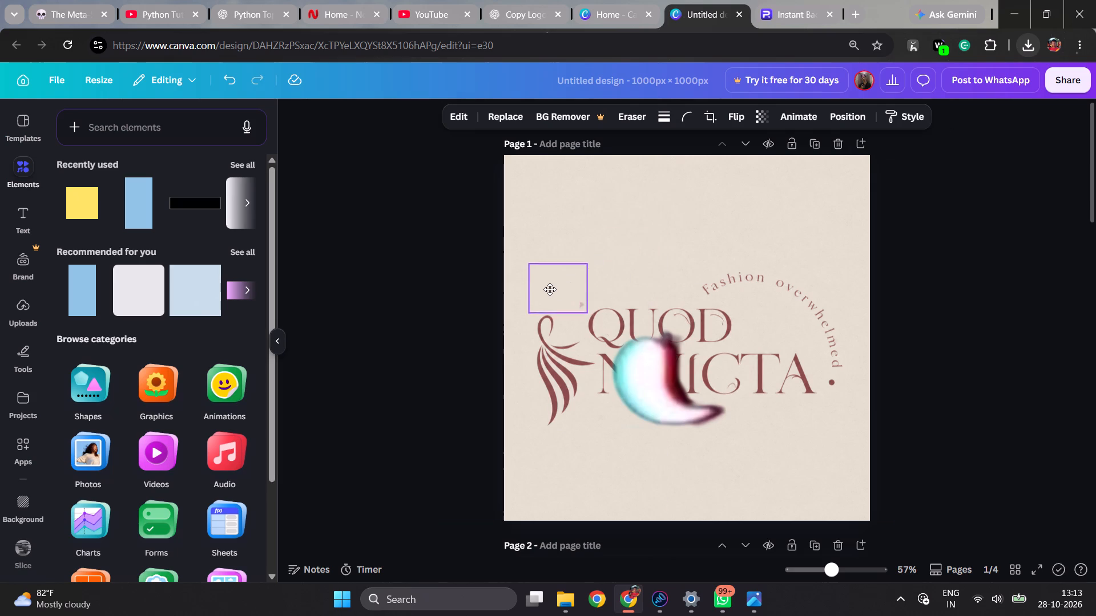
{"action": "left_click_drag", "start_coordinate": [550, 289], "coordinate": [612, 253]}
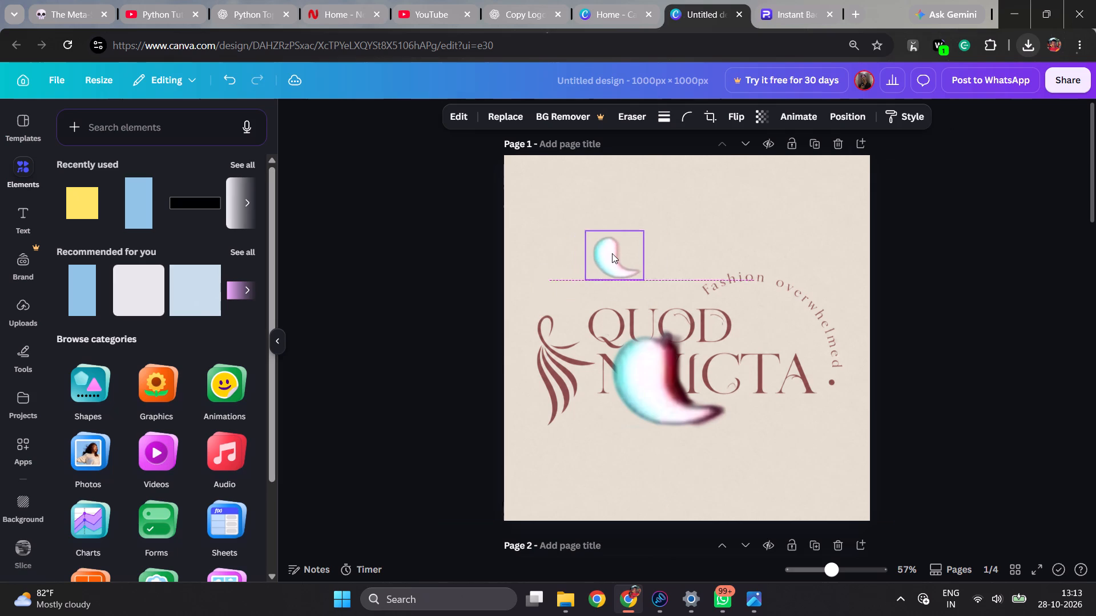
{"action": "key", "text": "ctrl+alt+bracketleft"}
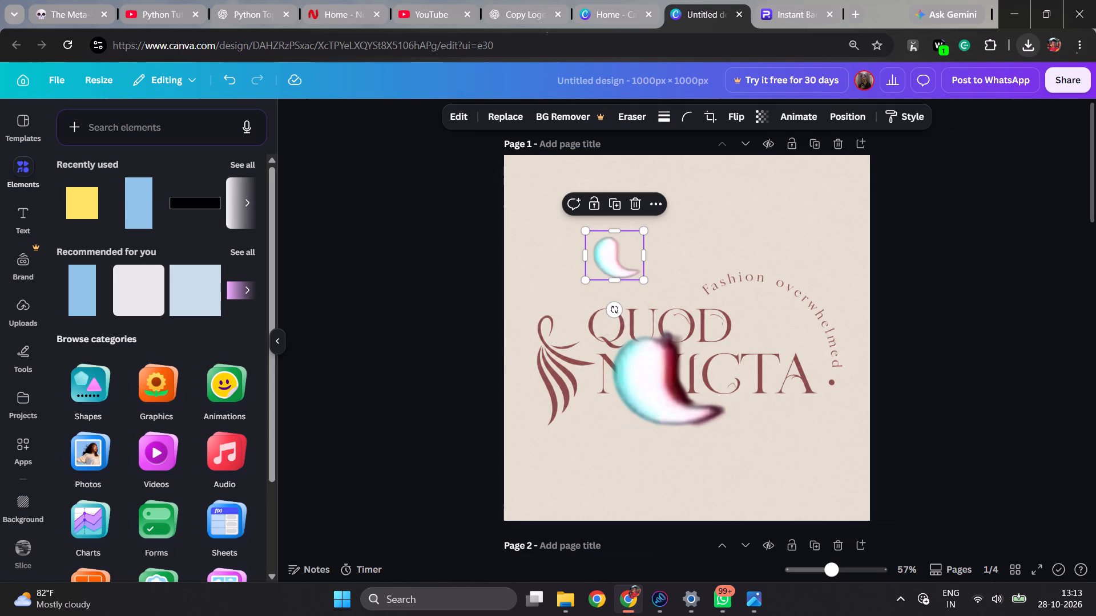
{"action": "left_click_drag", "start_coordinate": [635, 245], "coordinate": [599, 246]}
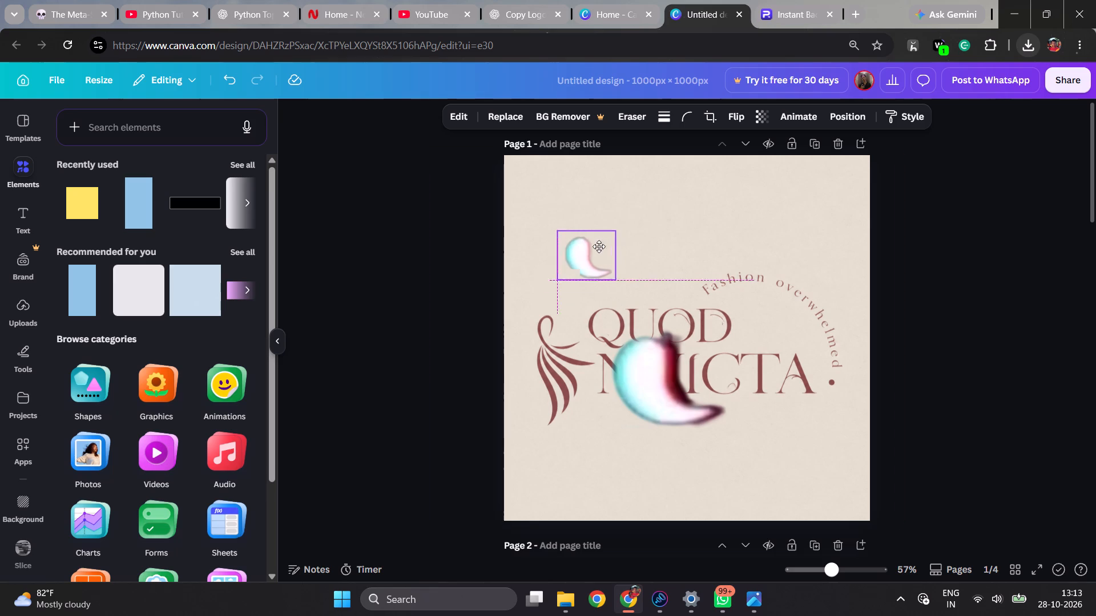
{"action": "left_click_drag", "start_coordinate": [599, 246], "coordinate": [584, 271]}
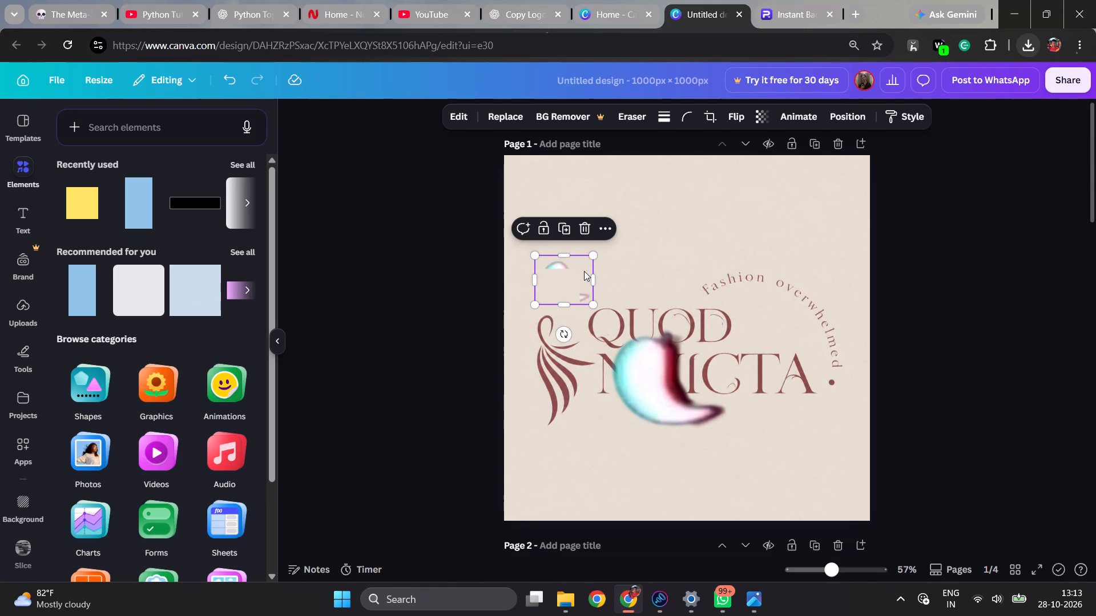
Bring the small crescent cutout on page 1 to the front of all layers.
{"action": "key", "text": "ctrl+alt+bracketleft"}
{"action": "key", "text": "ctrl+alt+bracketleft"}
{"action": "key", "text": "ctrl+alt+bracketright"}
{"action": "key", "text": "ctrl+alt+bracketright"}
{"action": "left_click", "coordinate": [612, 229]}
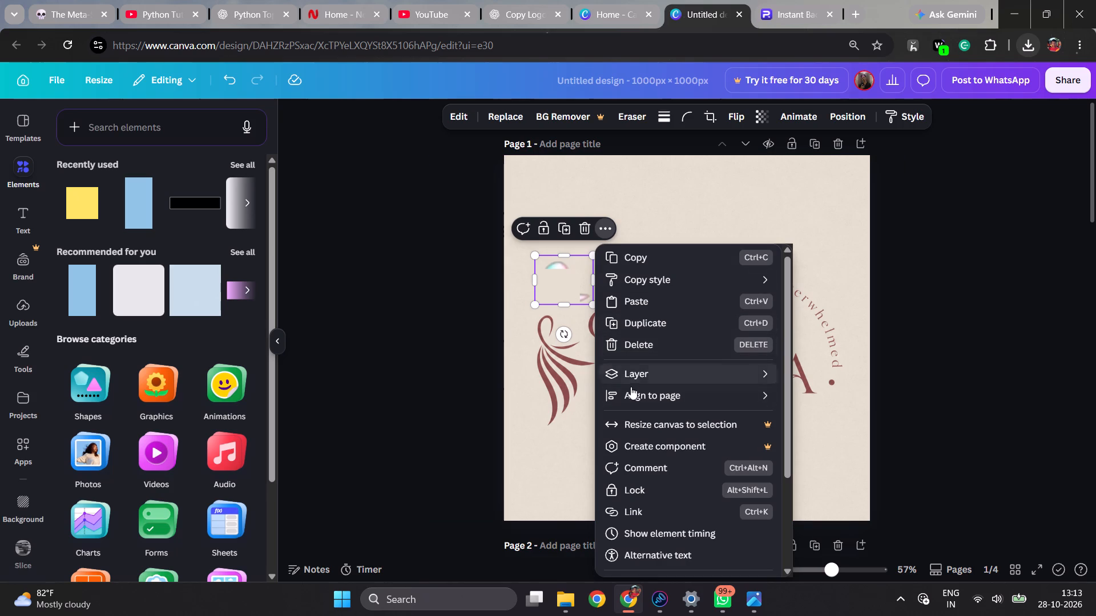
{"action": "left_click", "coordinate": [630, 368]}
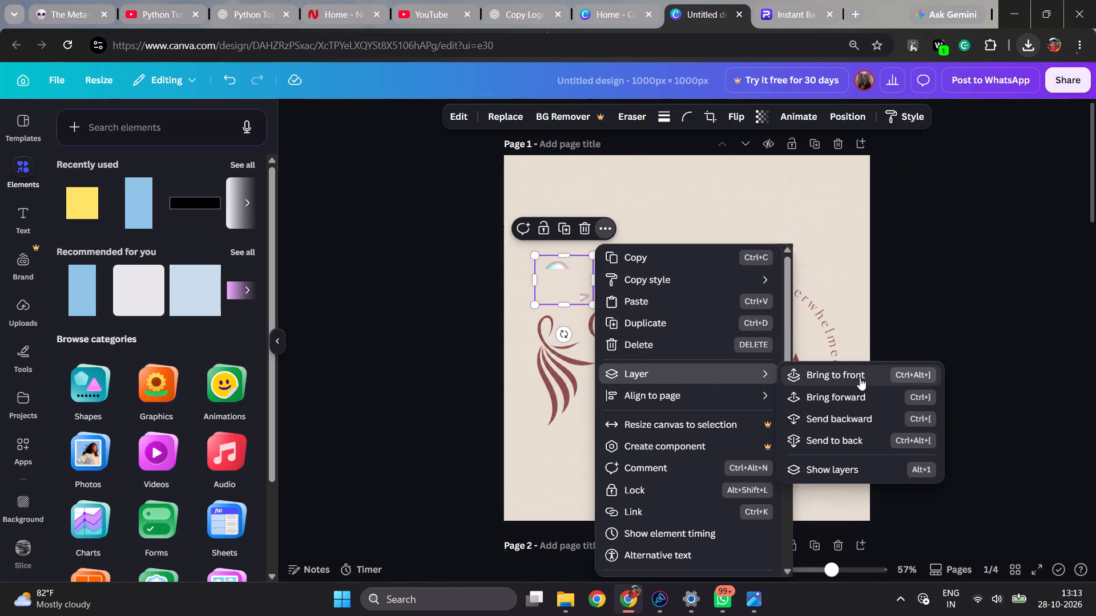
{"action": "left_click", "coordinate": [860, 378]}
{"action": "left_click", "coordinate": [382, 297]}
Shrink the small crescent cutout slightly and position it directly above the emblem's curl.
{"action": "left_click", "coordinate": [581, 285]}
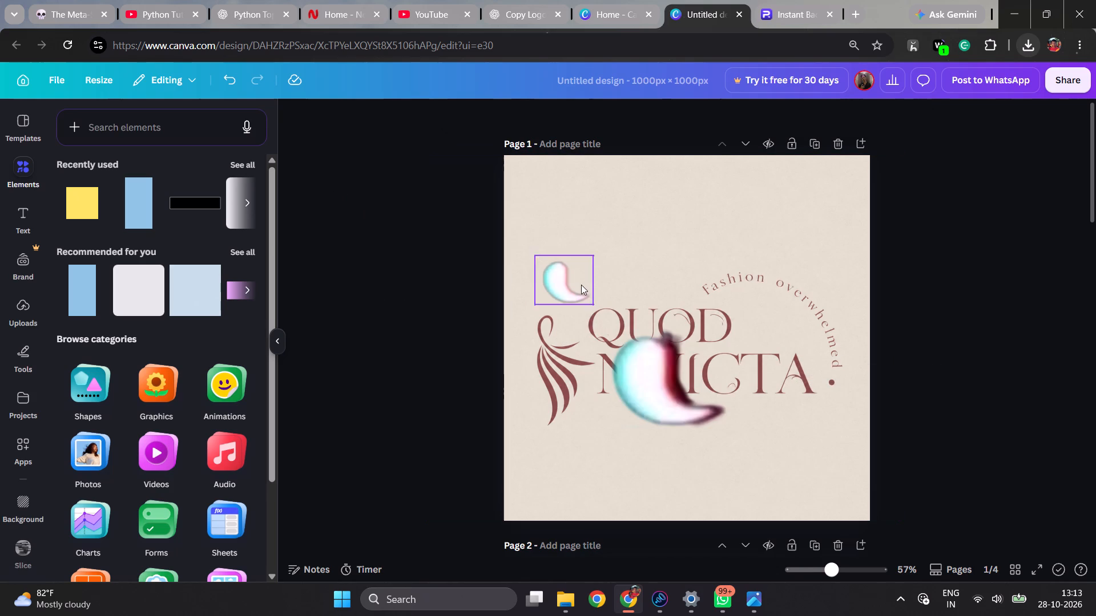
{"action": "left_click_drag", "start_coordinate": [568, 290], "coordinate": [554, 302]}
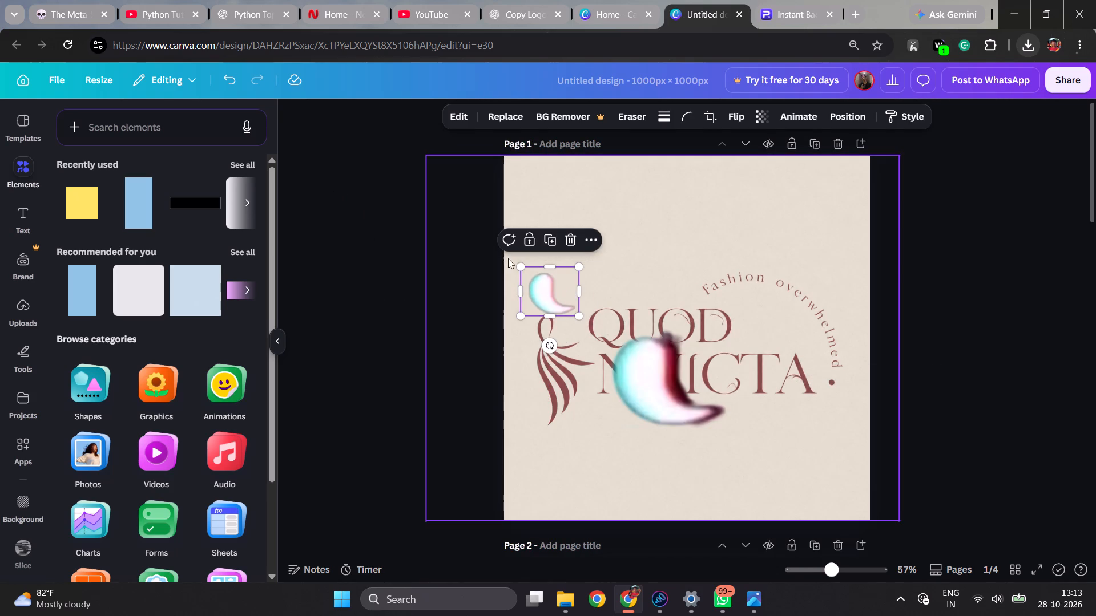
{"action": "left_click_drag", "start_coordinate": [522, 265], "coordinate": [535, 281]}
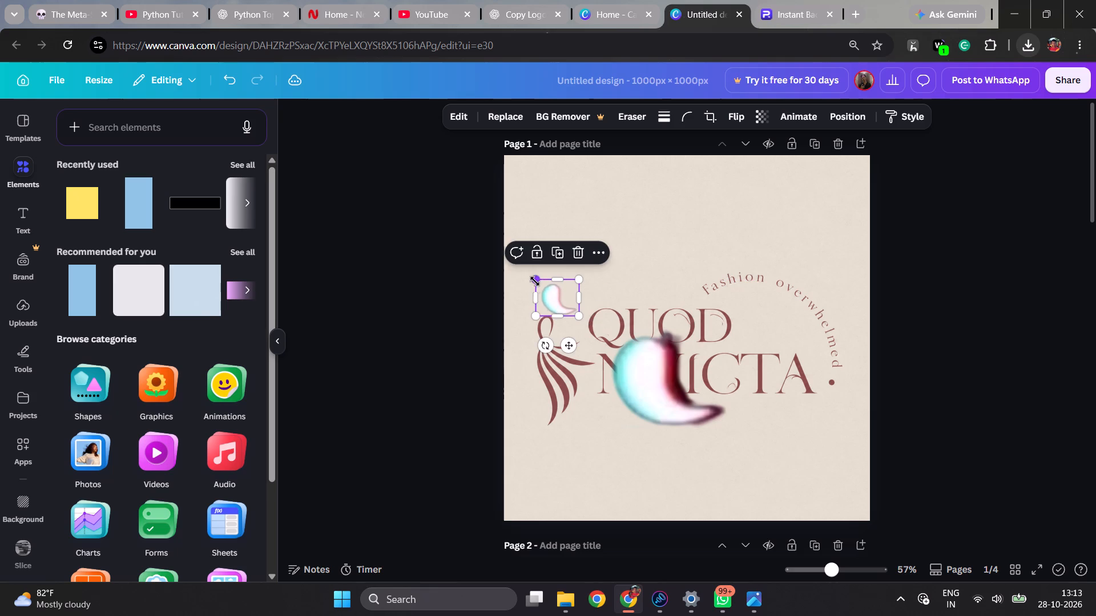
{"action": "left_click_drag", "start_coordinate": [561, 308], "coordinate": [551, 303]}
{"action": "left_click", "coordinate": [459, 275]}
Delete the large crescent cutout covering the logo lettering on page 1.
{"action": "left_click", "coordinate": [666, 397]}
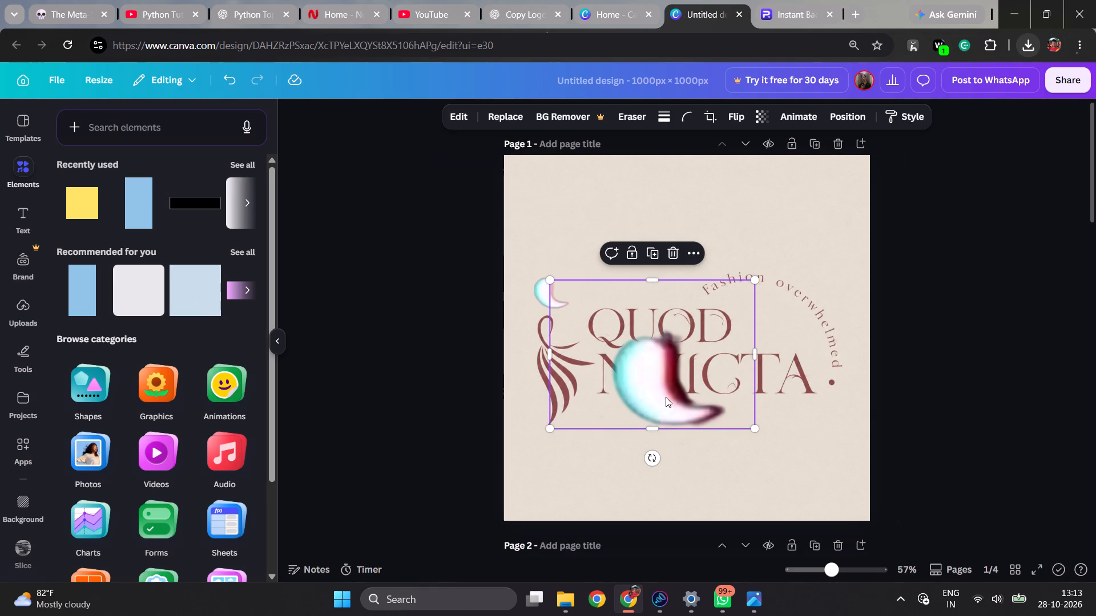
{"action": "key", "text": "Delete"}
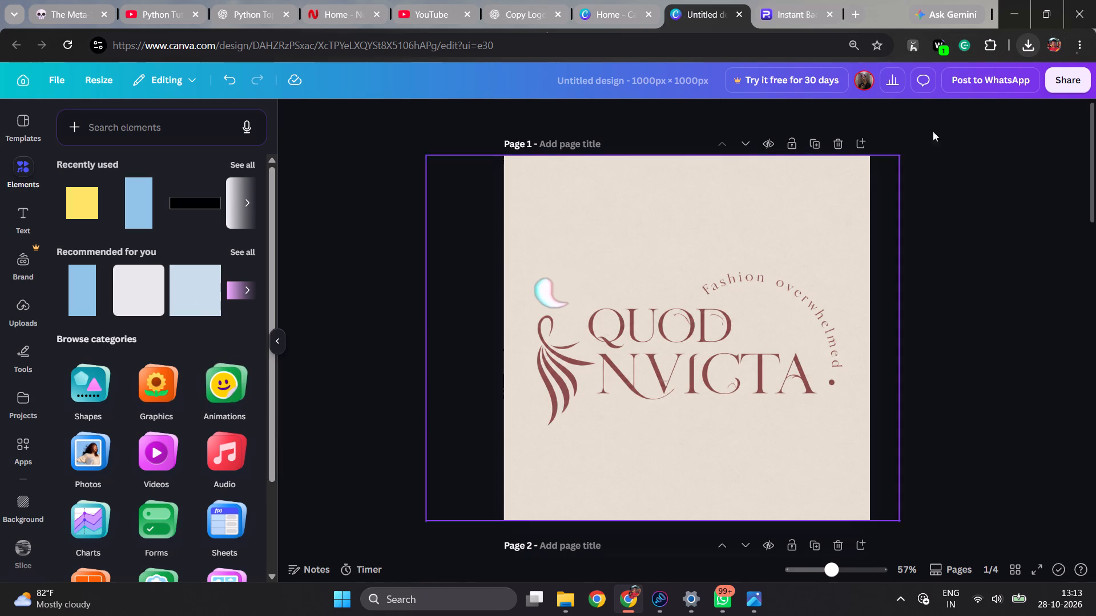
Add a text box on page 1 containing a backtick followed by a comma ("`,").
{"action": "left_click", "coordinate": [23, 208]}
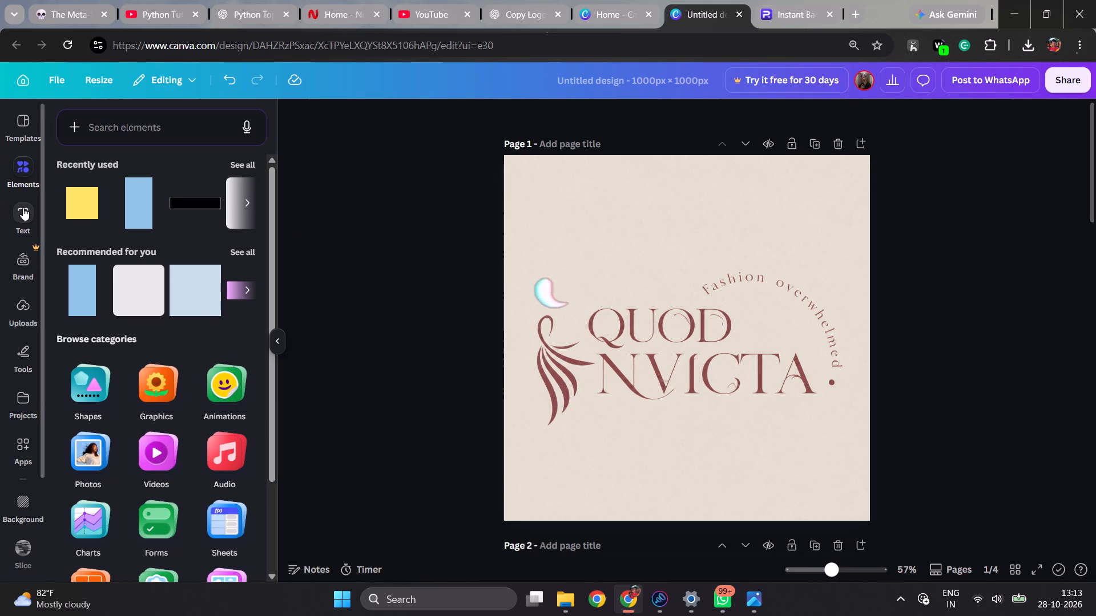
{"action": "left_click", "coordinate": [183, 175]}
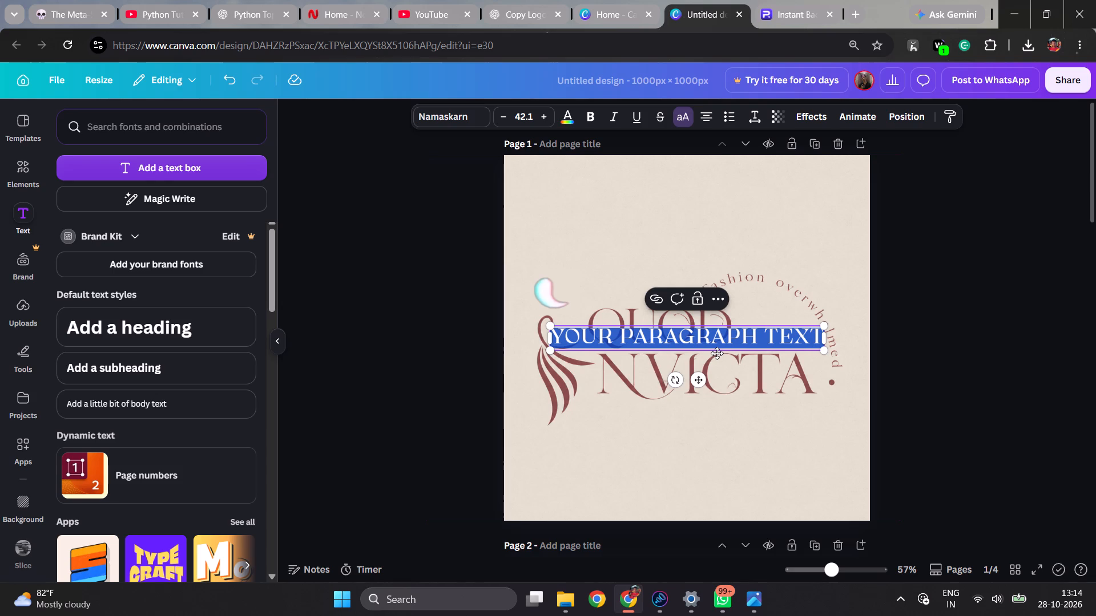
{"action": "key", "text": "shift+asciitilde"}
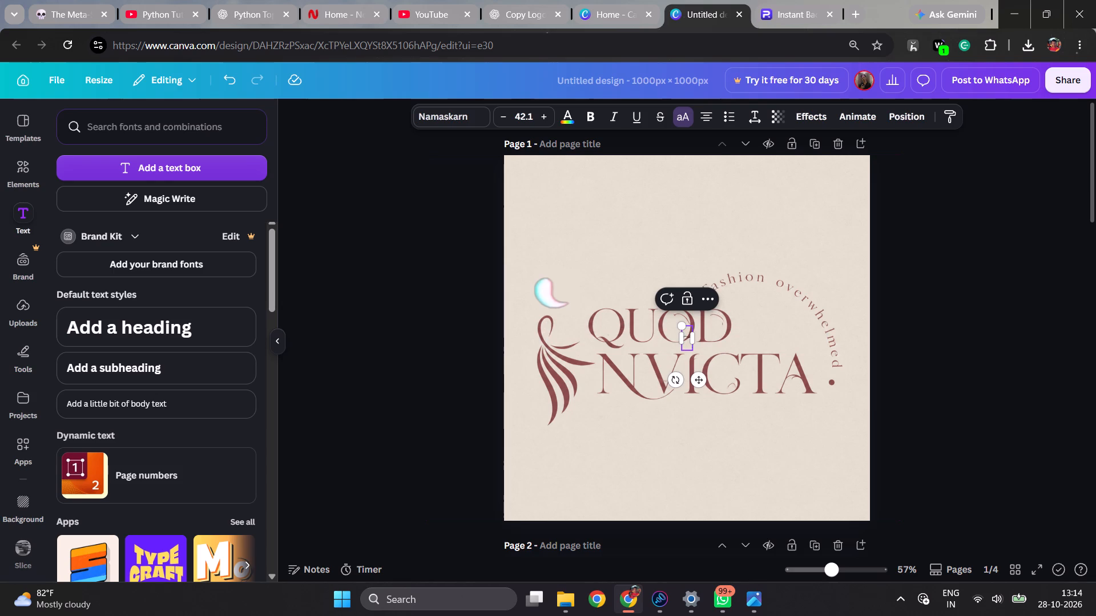
{"action": "key", "text": "BackSpace"}
{"action": "key", "text": "grave"}
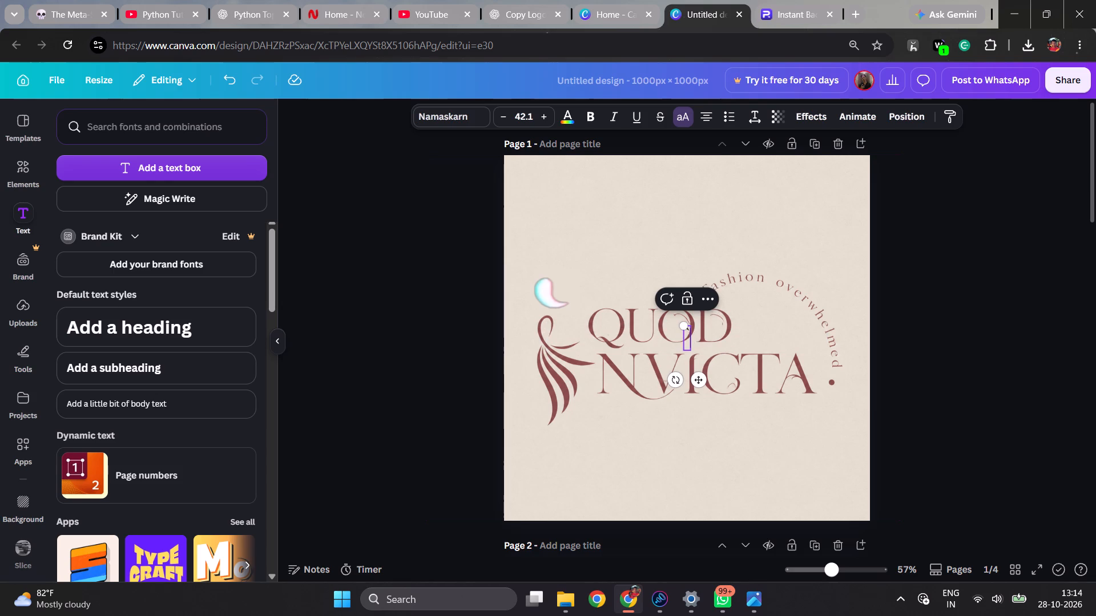
{"action": "key", "text": "comma"}
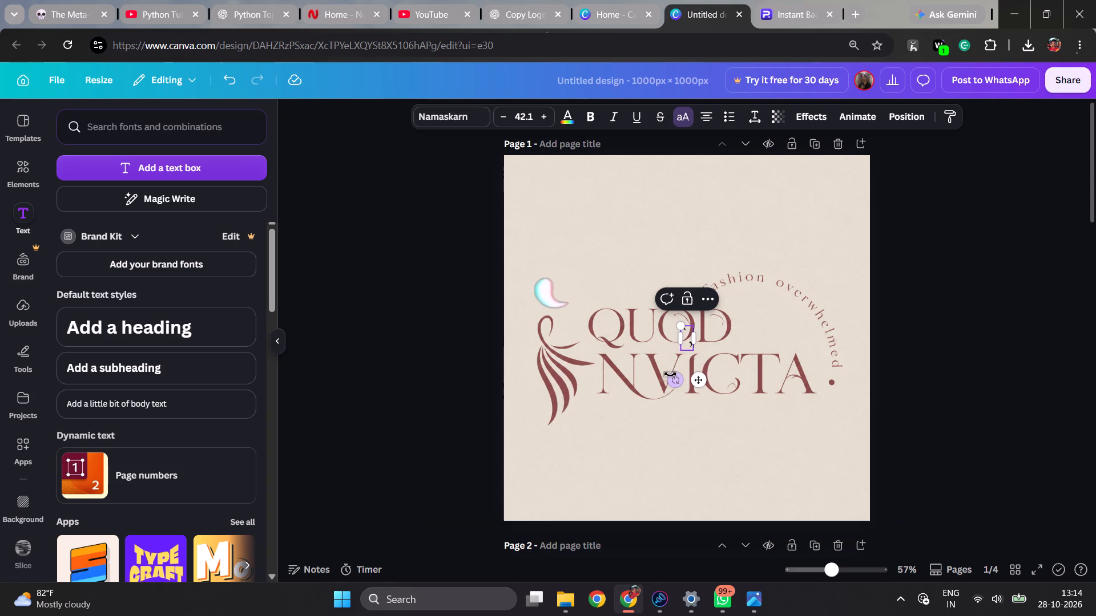
Narrow the "`," text box and enlarge its text to font size 231.
{"action": "left_click_drag", "start_coordinate": [697, 338], "coordinate": [816, 362]}
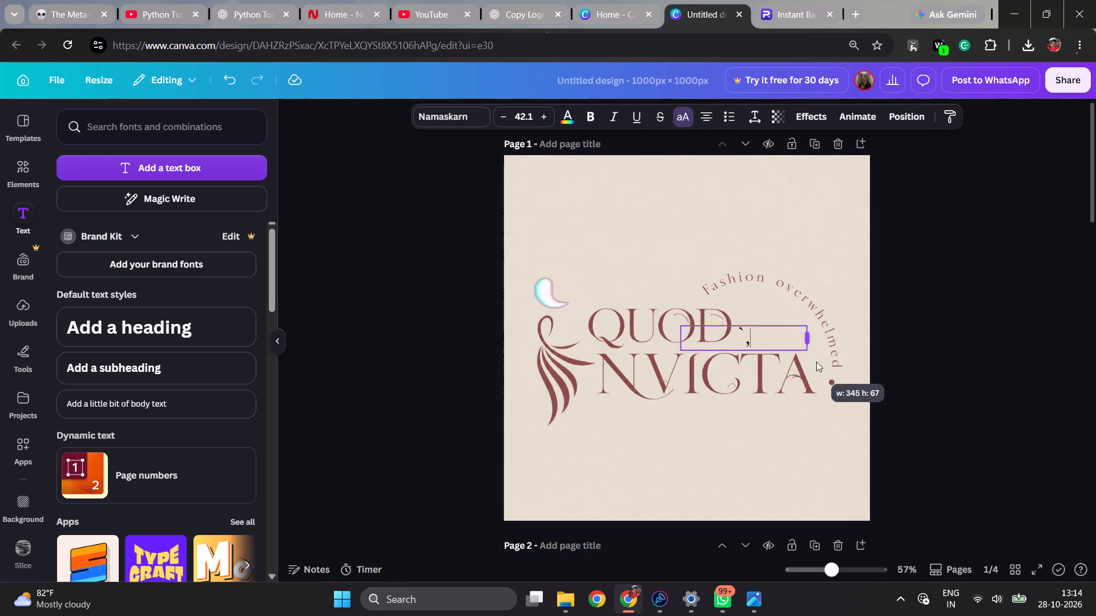
{"action": "left_click_drag", "start_coordinate": [816, 362], "coordinate": [819, 362]}
{"action": "left_click_drag", "start_coordinate": [769, 344], "coordinate": [777, 338]}
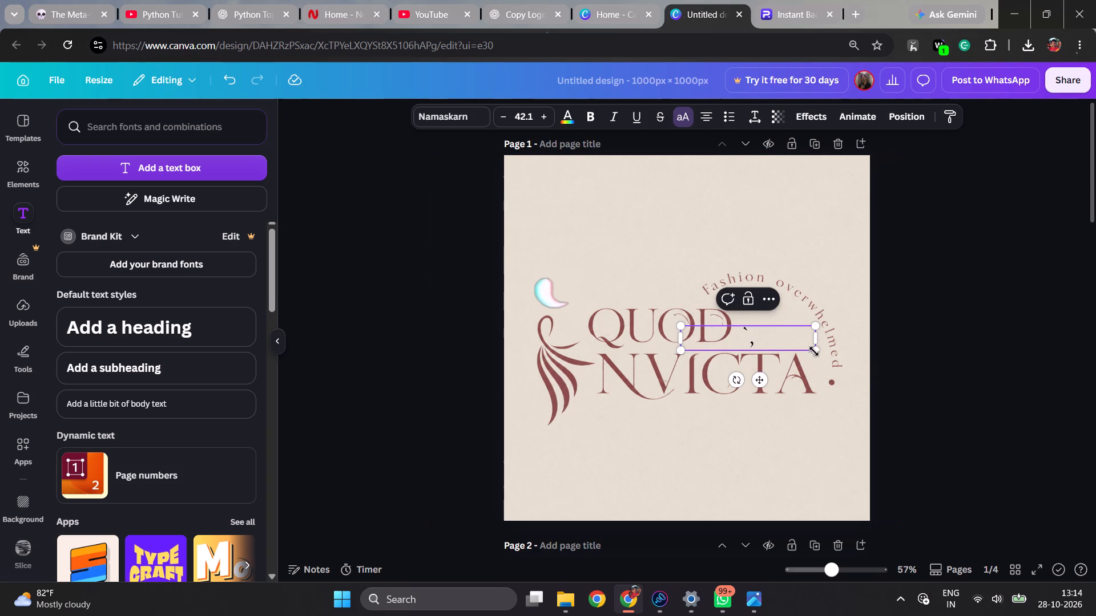
{"action": "left_click_drag", "start_coordinate": [812, 350], "coordinate": [879, 420]}
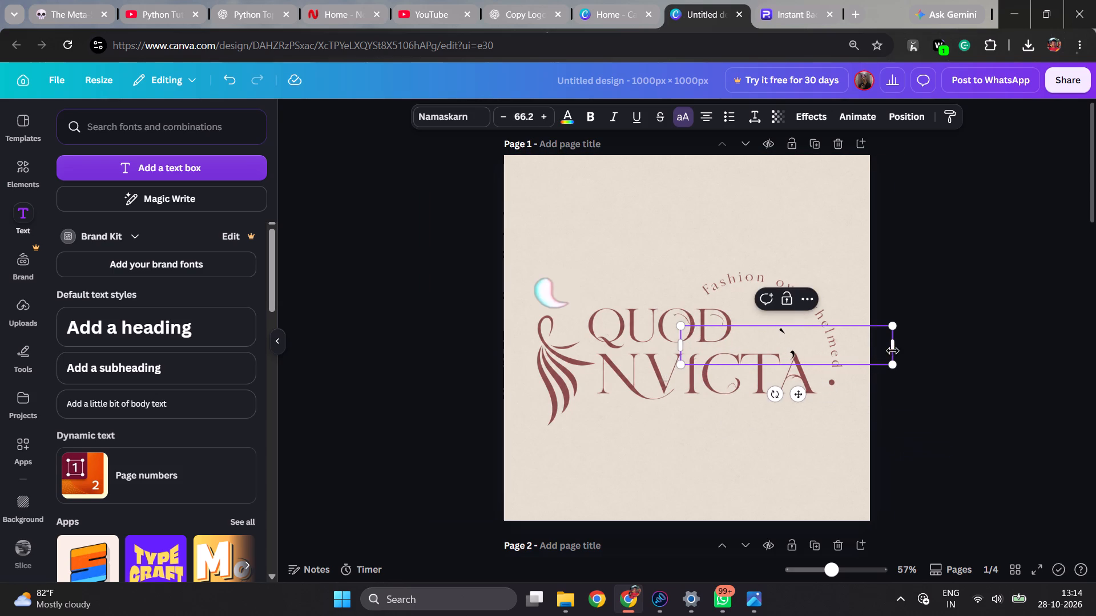
{"action": "left_click_drag", "start_coordinate": [894, 345], "coordinate": [738, 343]}
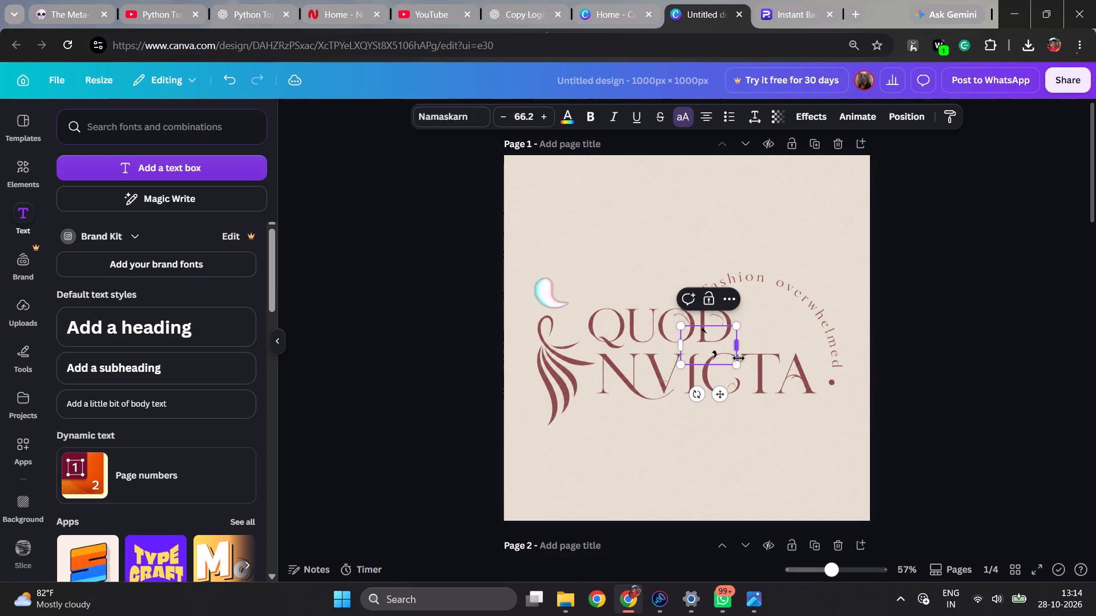
{"action": "left_click_drag", "start_coordinate": [740, 367], "coordinate": [847, 510]}
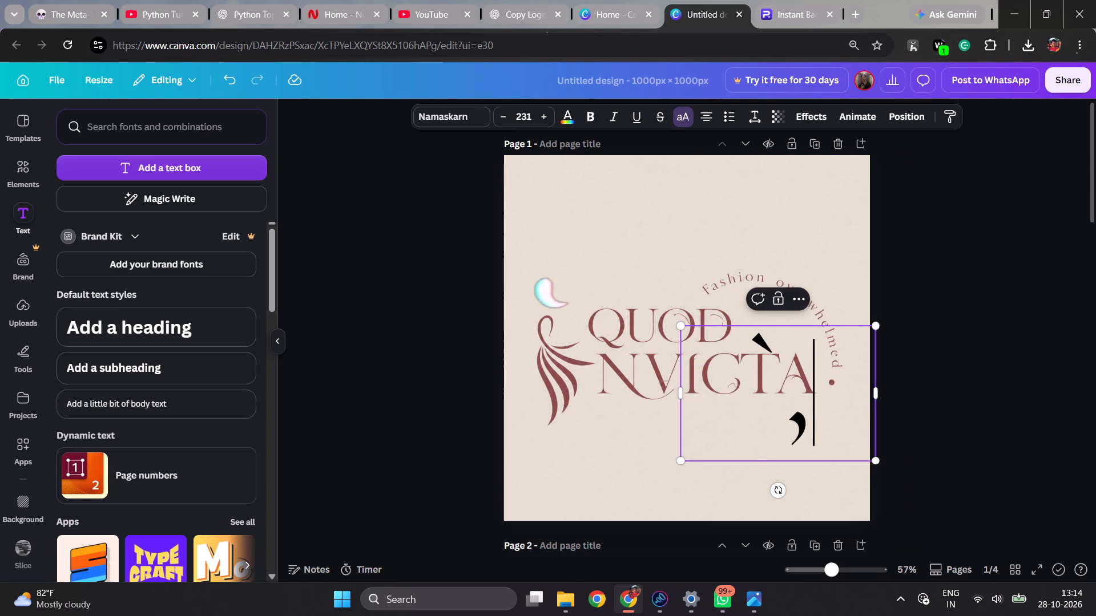
Clear the "`," text so its text box is removed from page 1.
{"action": "key", "text": "BackSpace"}
{"action": "key", "text": "BackSpace"}
{"action": "key", "text": "BackSpace"}
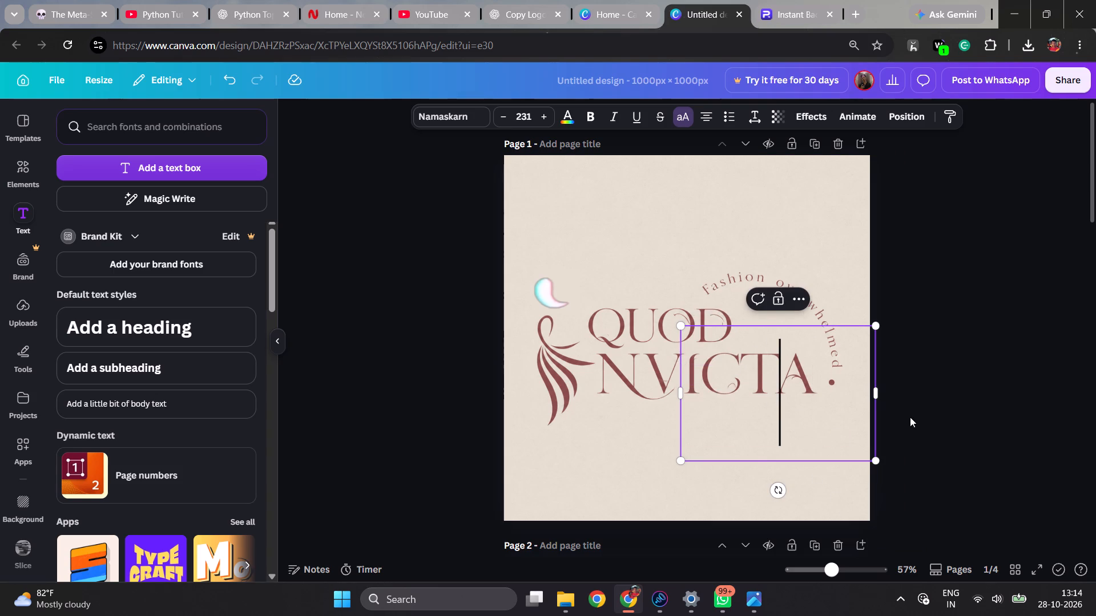
{"action": "left_click", "coordinate": [831, 232]}
{"action": "left_click", "coordinate": [799, 422]}
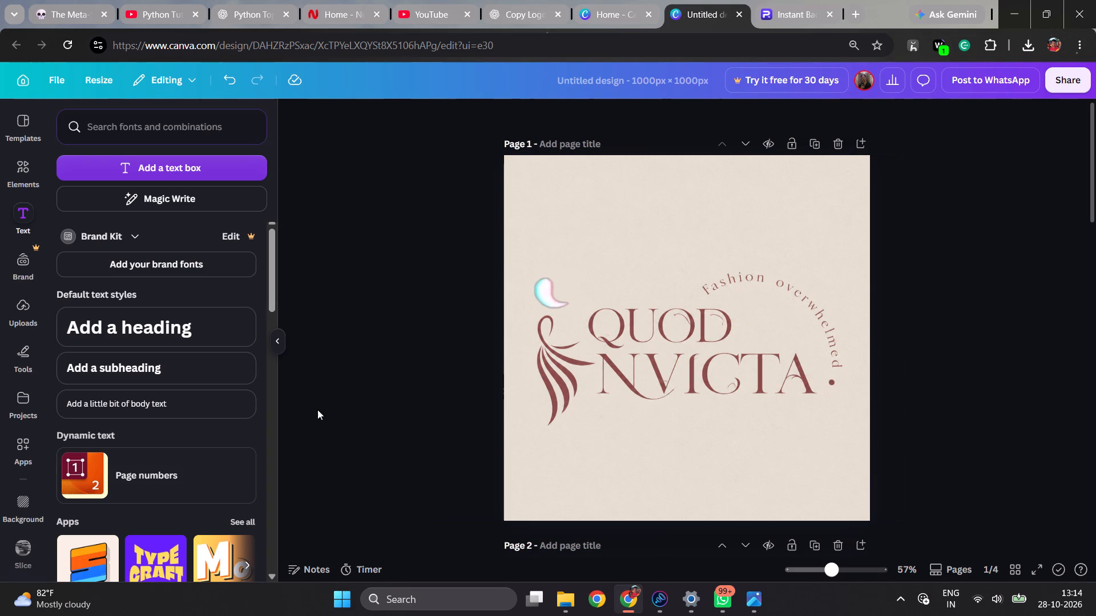
Search the elements library for "comma" and show all of the graphics results.
{"action": "left_click", "coordinate": [21, 312]}
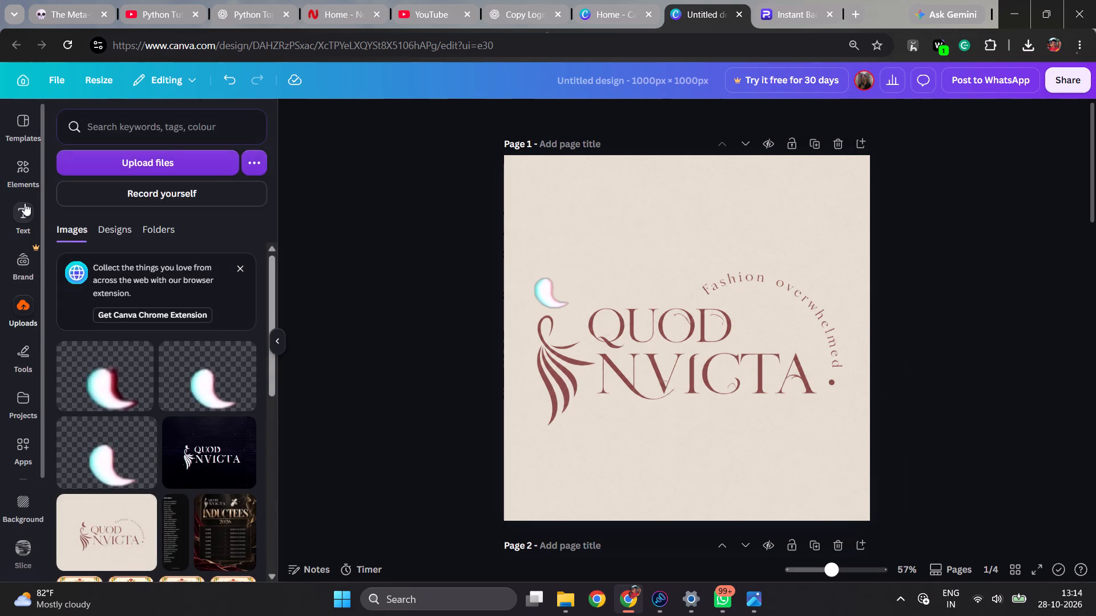
{"action": "left_click", "coordinate": [25, 166]}
{"action": "left_click", "coordinate": [171, 140]}
{"action": "left_click", "coordinate": [171, 136]}
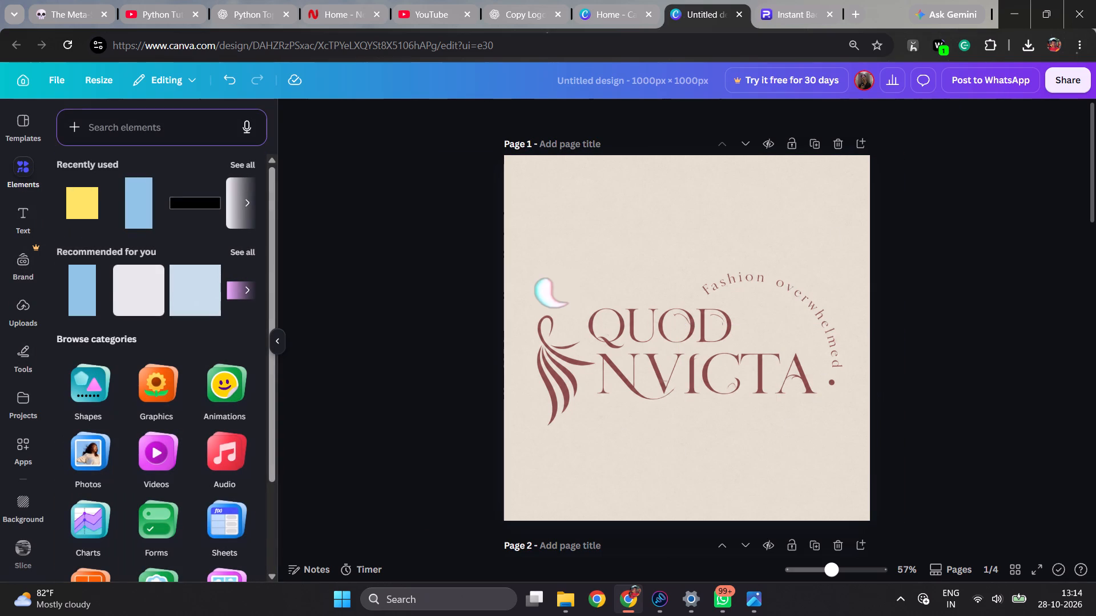
{"action": "left_click", "coordinate": [170, 133]}
{"action": "type", "text": "comma"}
{"action": "key", "text": "Return"}
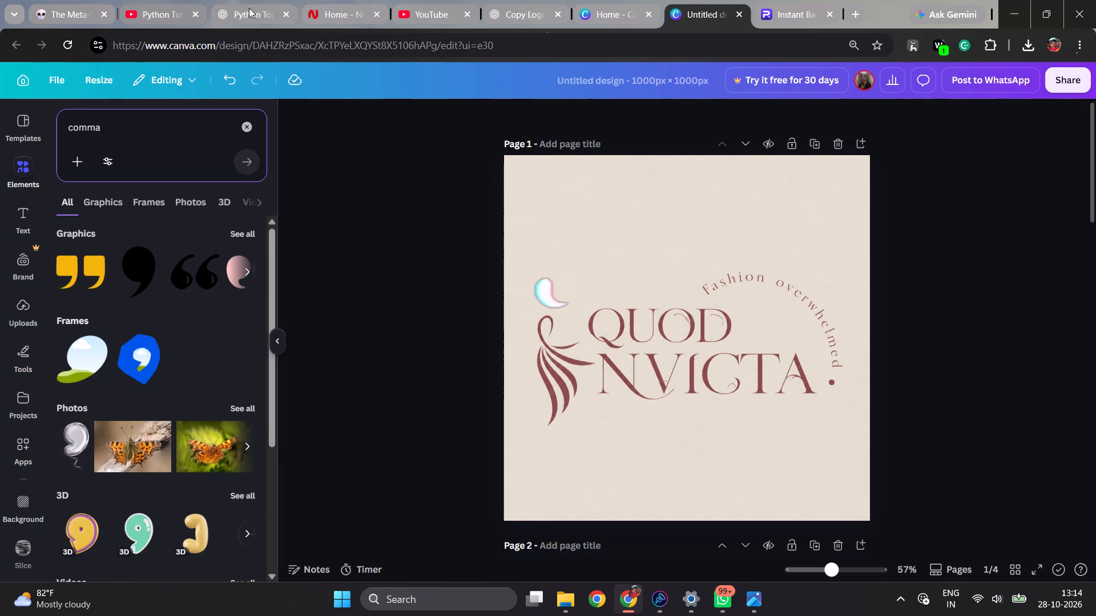
{"action": "left_click", "coordinate": [239, 237]}
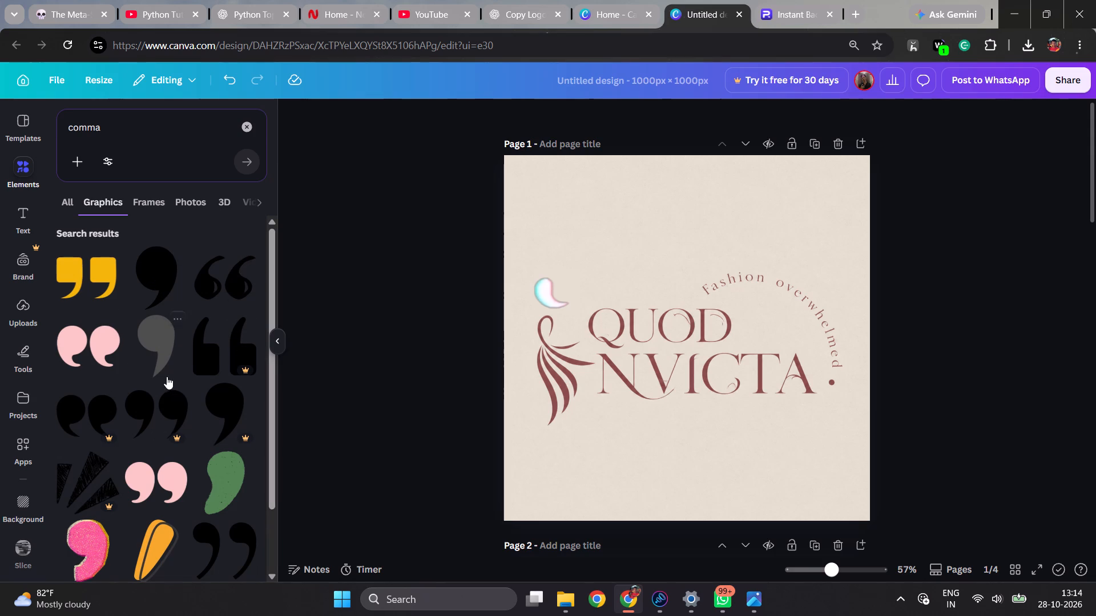
Browse the comma graphics and add the peach comma with the pink shaded edge to page 1.
{"action": "scroll", "coordinate": [174, 372], "scroll_direction": "down", "scroll_amount": 1}
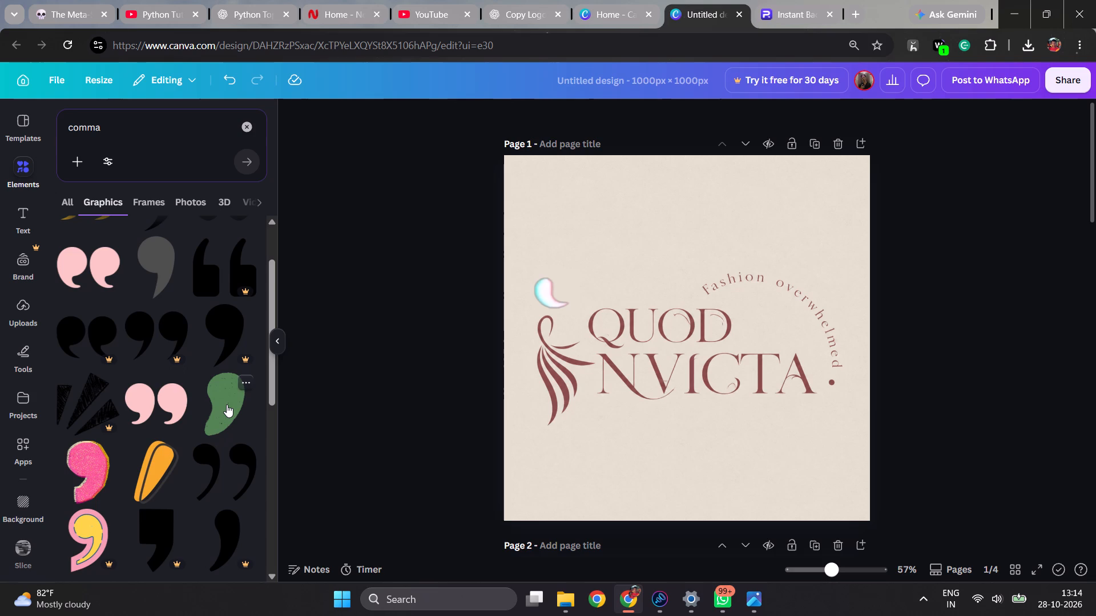
{"action": "scroll", "coordinate": [227, 404], "scroll_direction": "down", "scroll_amount": 1}
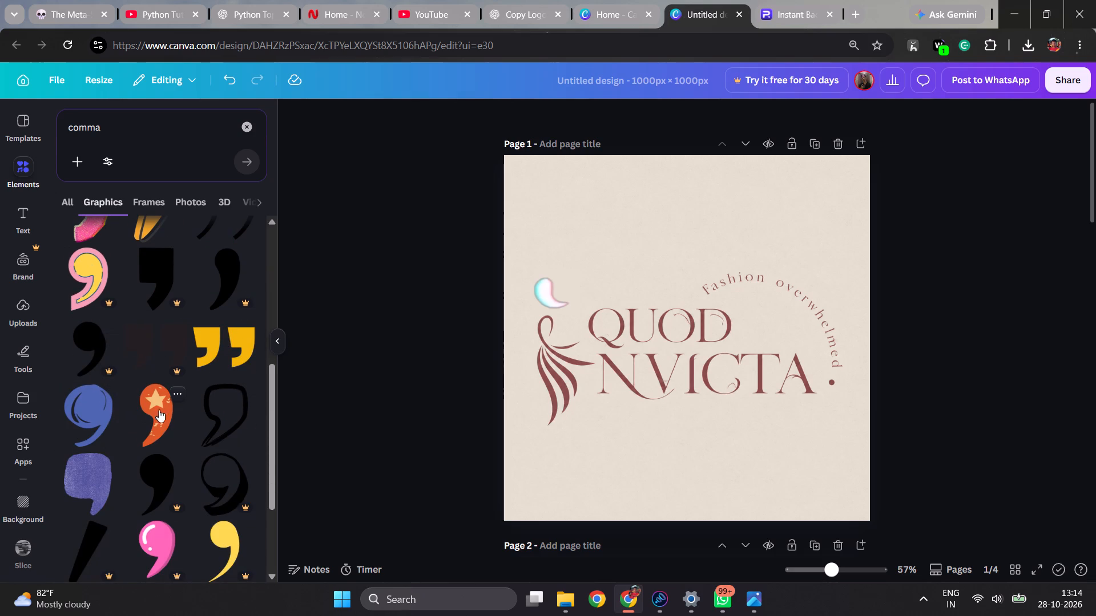
{"action": "scroll", "coordinate": [183, 429], "scroll_direction": "down", "scroll_amount": 1}
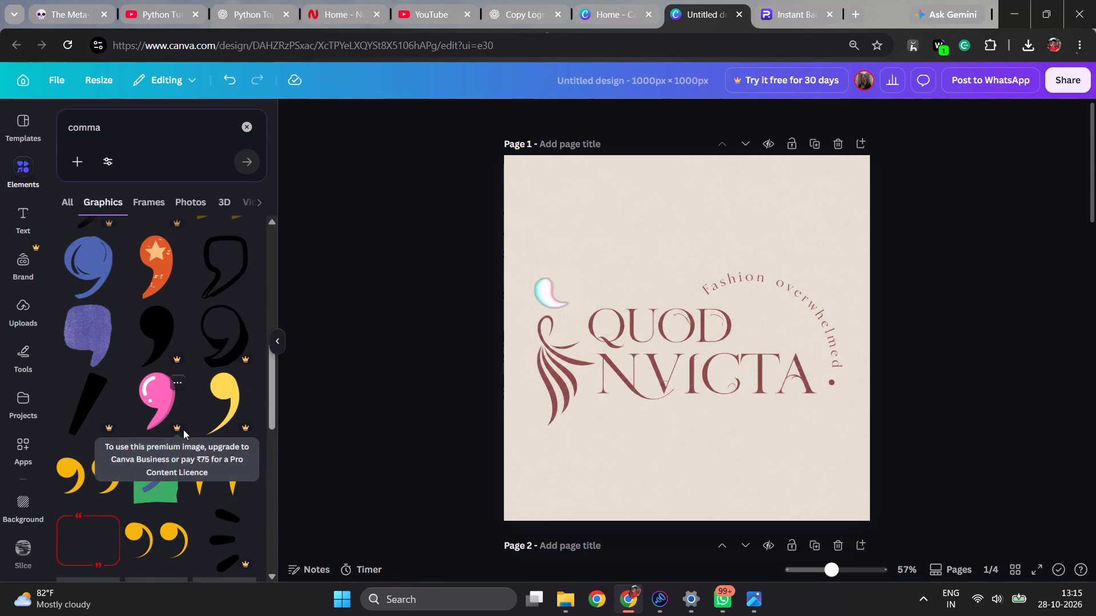
{"action": "scroll", "coordinate": [167, 352], "scroll_direction": "down", "scroll_amount": 1}
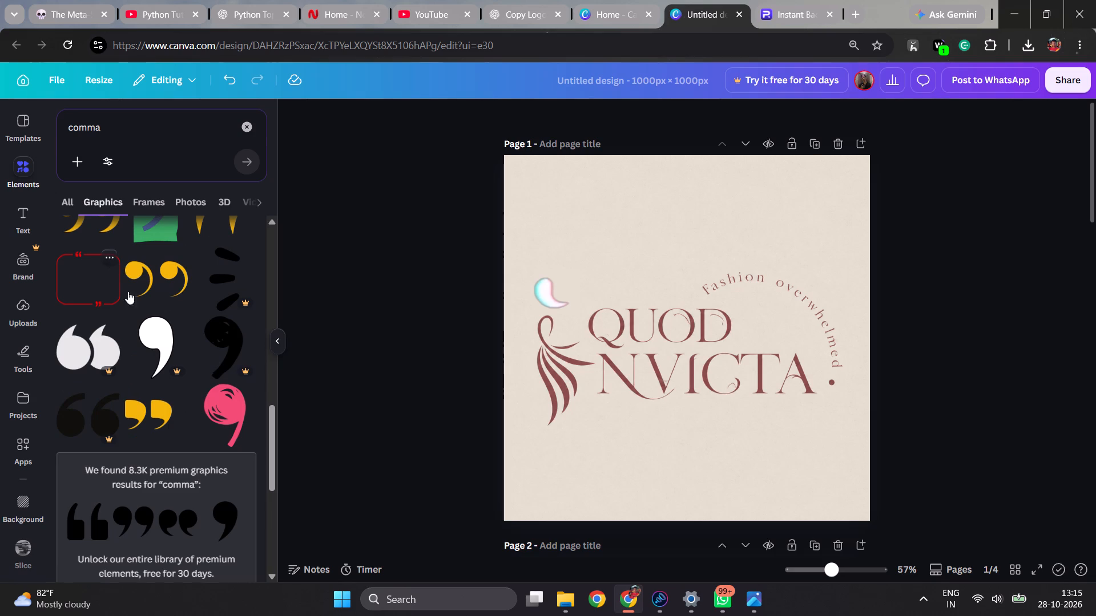
{"action": "scroll", "coordinate": [141, 354], "scroll_direction": "down", "scroll_amount": 1}
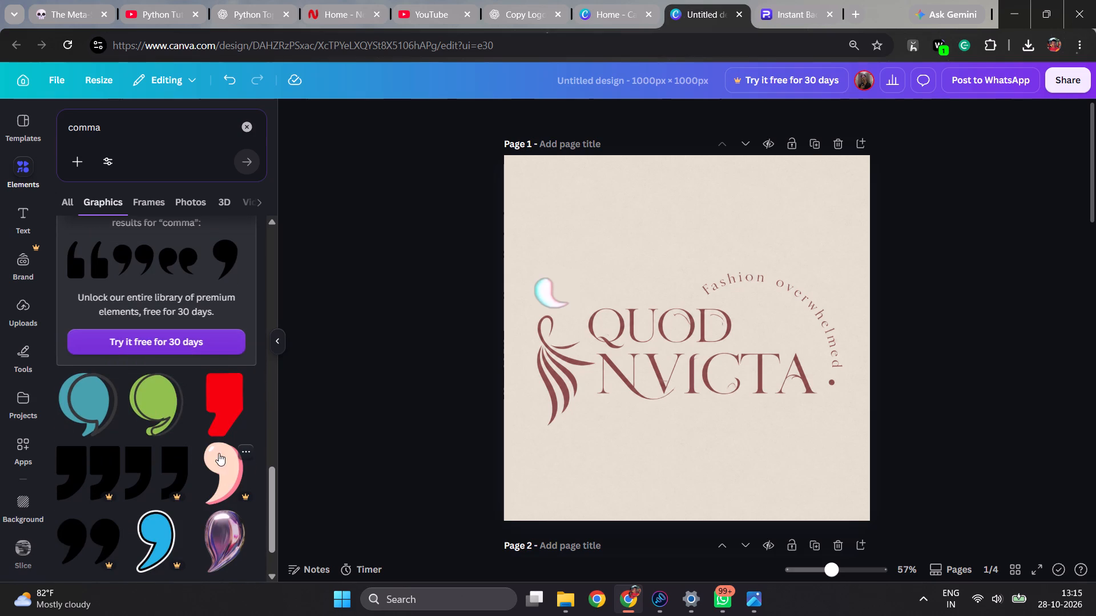
{"action": "scroll", "coordinate": [198, 419], "scroll_direction": "down", "scroll_amount": 4}
{"action": "scroll", "coordinate": [188, 416], "scroll_direction": "up", "scroll_amount": 2}
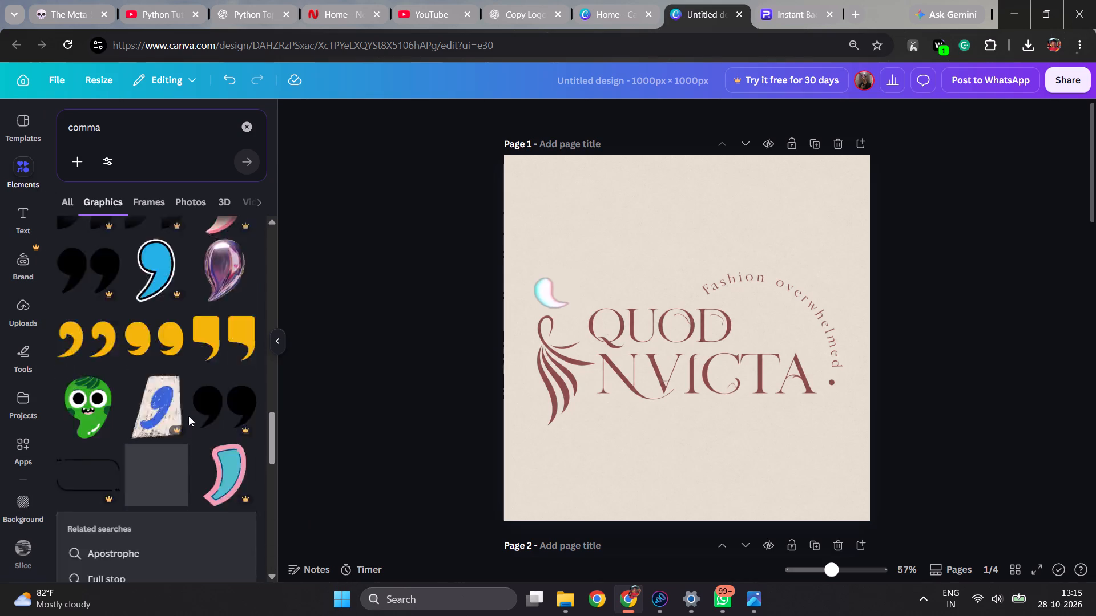
{"action": "scroll", "coordinate": [183, 420], "scroll_direction": "down", "scroll_amount": 1}
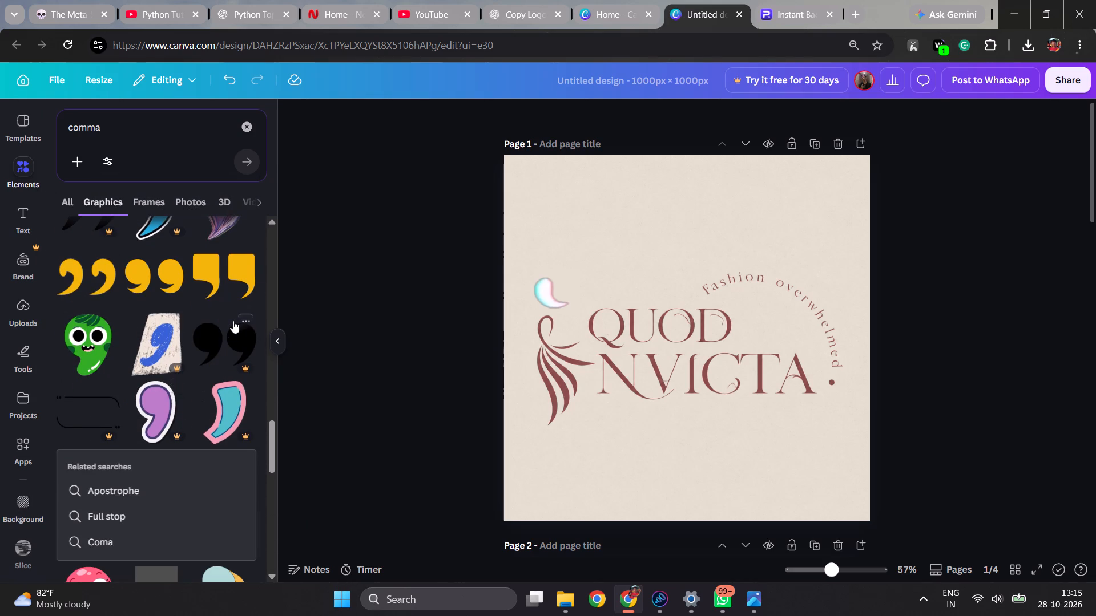
{"action": "scroll", "coordinate": [233, 321], "scroll_direction": "up", "scroll_amount": 1}
{"action": "left_click", "coordinate": [236, 388]}
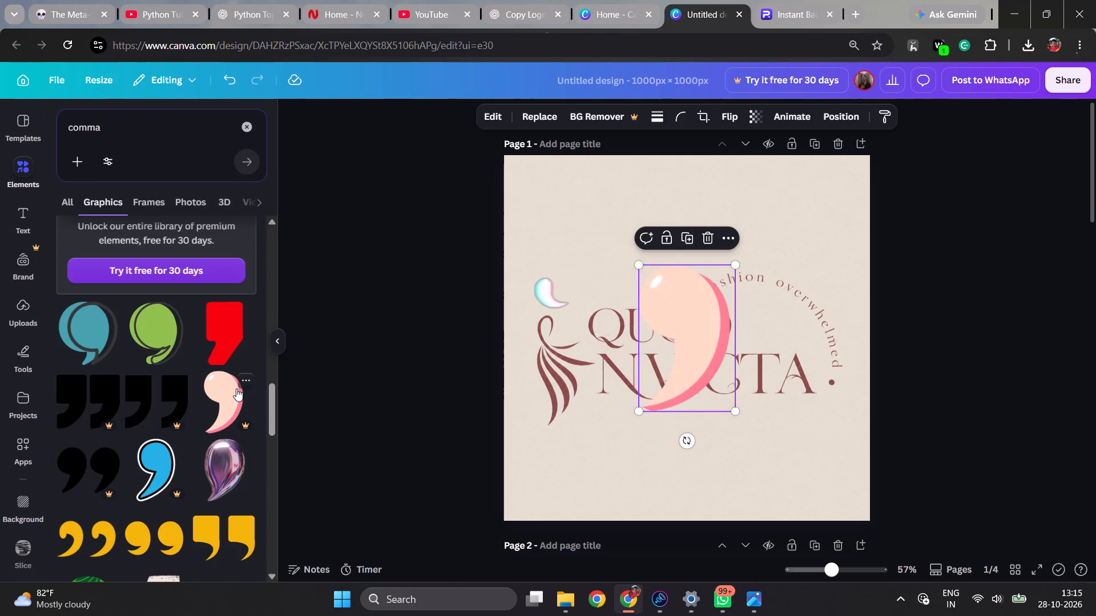
Shrink the peach comma graphic to a small size and move it to the empty area above the emblem.
{"action": "left_click_drag", "start_coordinate": [740, 263], "coordinate": [707, 372]}
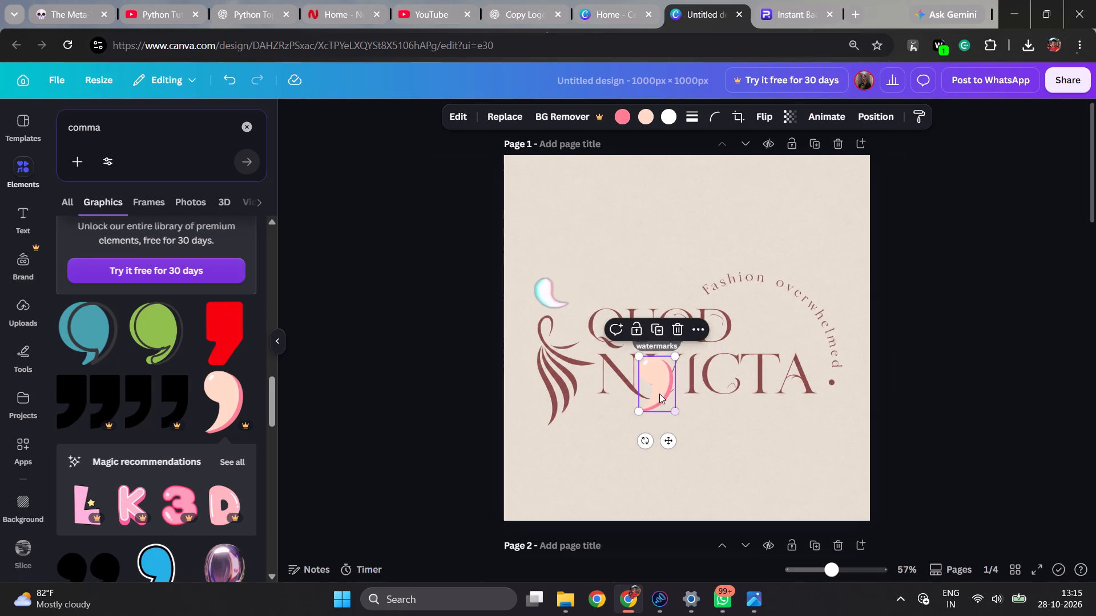
{"action": "left_click_drag", "start_coordinate": [659, 391], "coordinate": [585, 244]}
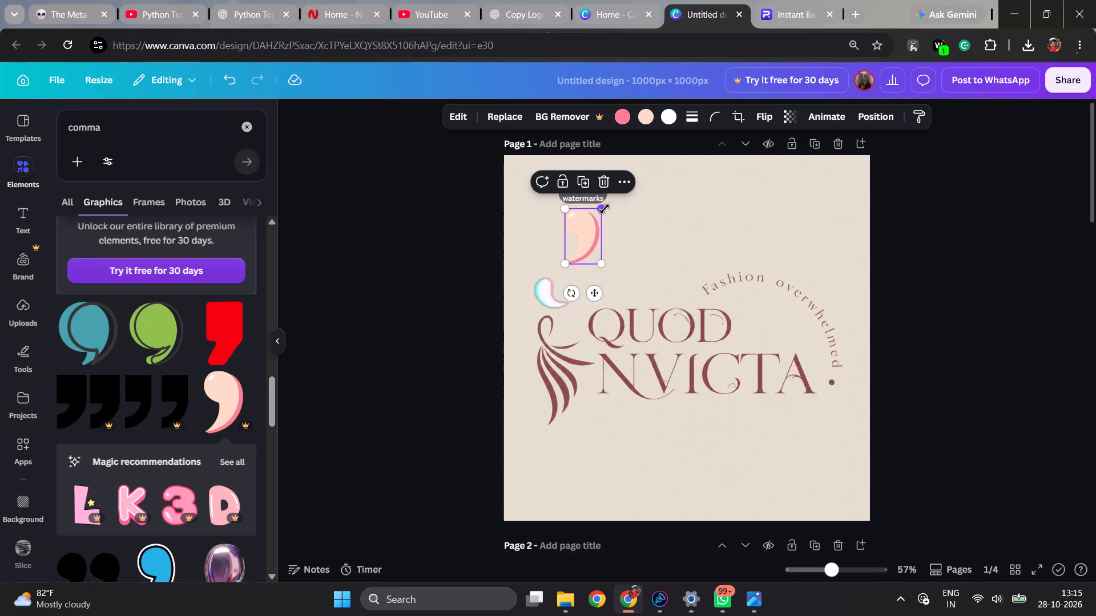
{"action": "left_click_drag", "start_coordinate": [605, 209], "coordinate": [604, 224]}
{"action": "left_click", "coordinate": [632, 246]}
{"action": "left_click", "coordinate": [581, 248]}
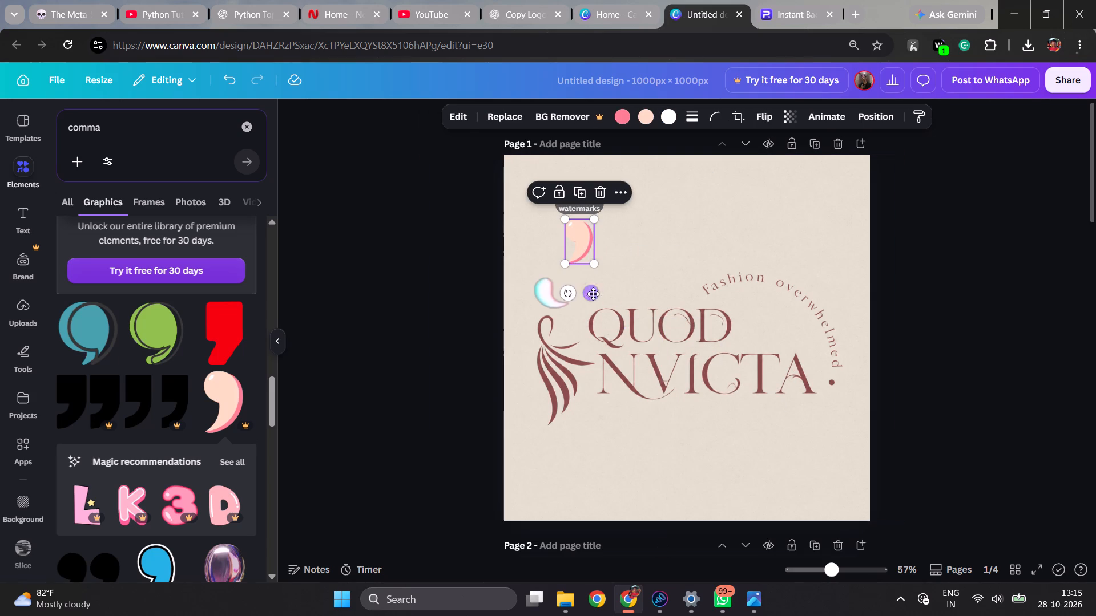
{"action": "left_click", "coordinate": [585, 247]}
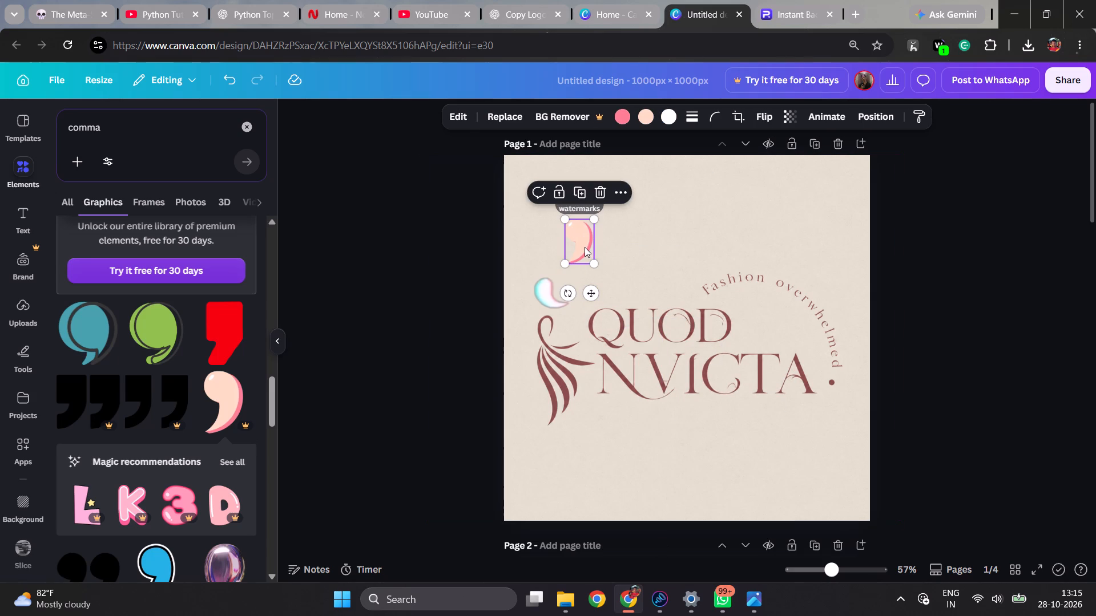
{"action": "left_click", "coordinate": [578, 244]}
Flip the comma graphic horizontally and tilt it slightly counterclockwise.
{"action": "left_click", "coordinate": [449, 120]}
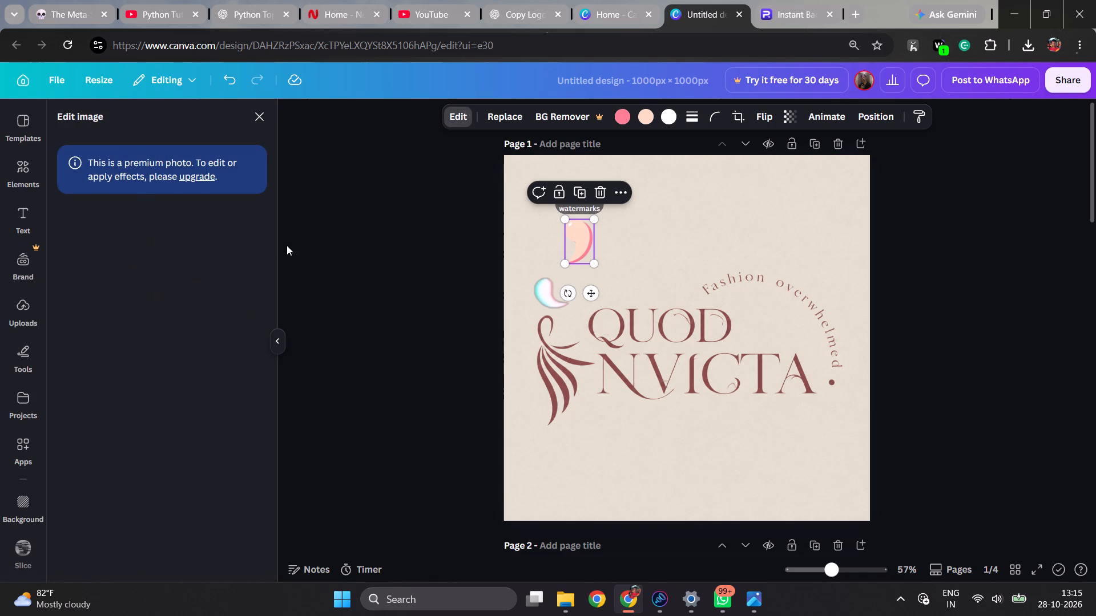
{"action": "left_click", "coordinate": [755, 119]}
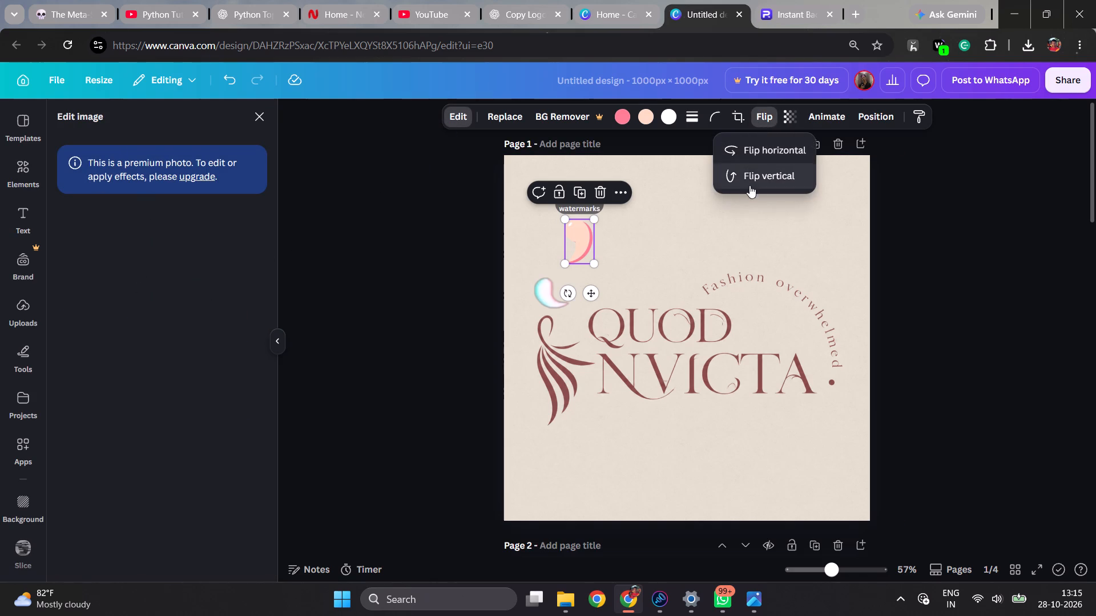
{"action": "left_click", "coordinate": [761, 151]}
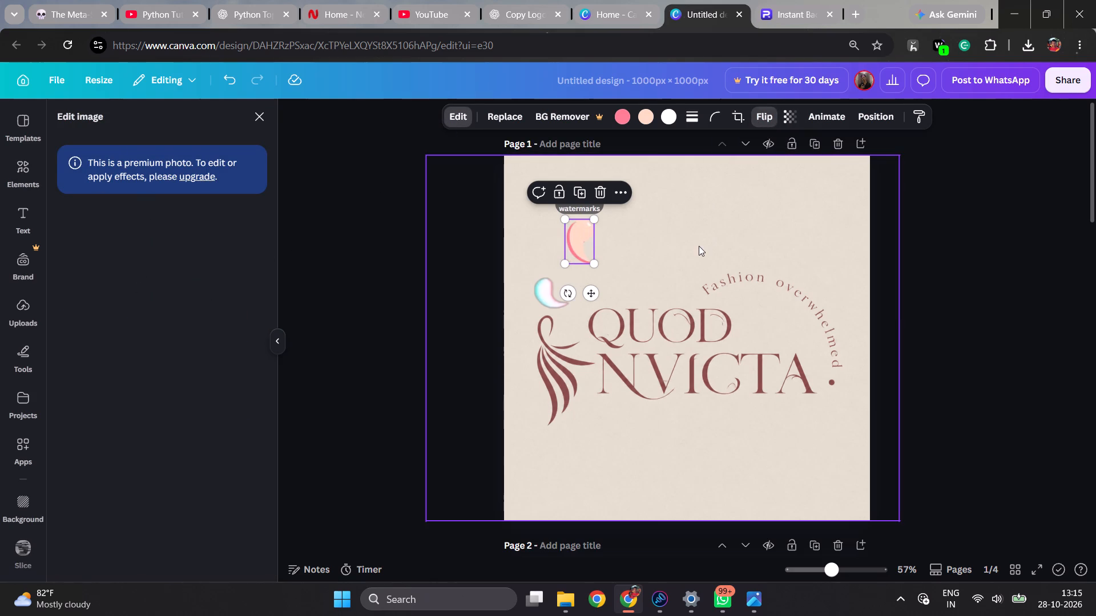
{"action": "left_click", "coordinate": [699, 246]}
{"action": "left_click", "coordinate": [582, 248]}
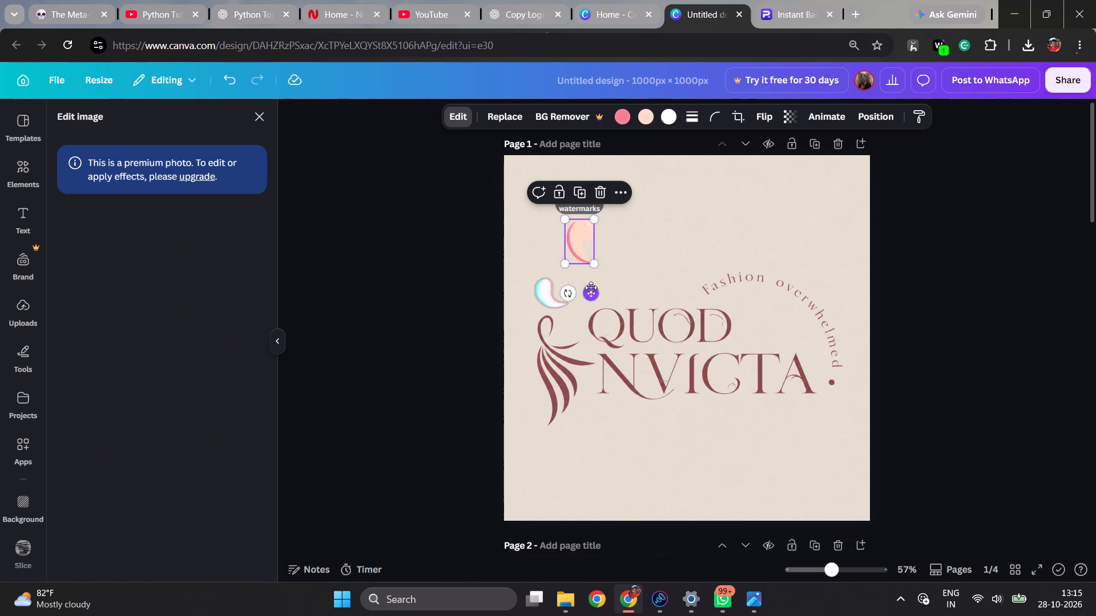
{"action": "left_click_drag", "start_coordinate": [590, 294], "coordinate": [596, 295]}
{"action": "left_click_drag", "start_coordinate": [574, 296], "coordinate": [579, 298]}
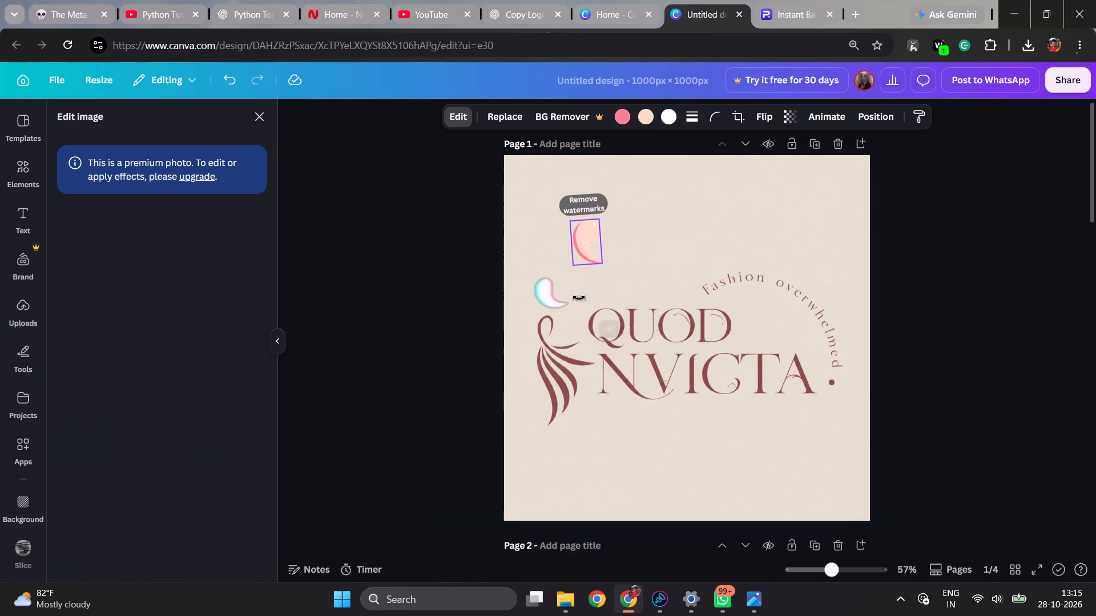
{"action": "left_click_drag", "start_coordinate": [579, 298], "coordinate": [581, 299]}
Delete the small crescent cutout above the emblem's curl.
{"action": "left_click", "coordinate": [551, 297]}
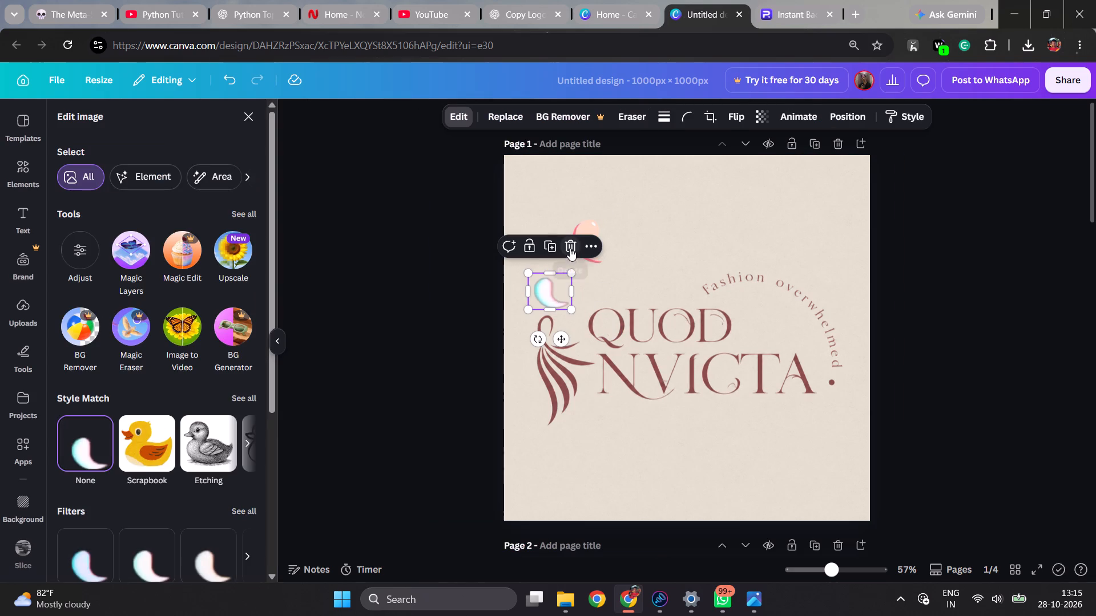
{"action": "left_click", "coordinate": [570, 248]}
Place the comma graphic directly above the emblem's curl, tilting it a little further counterclockwise and shrinking it to fit.
{"action": "left_click_drag", "start_coordinate": [577, 236], "coordinate": [534, 286]}
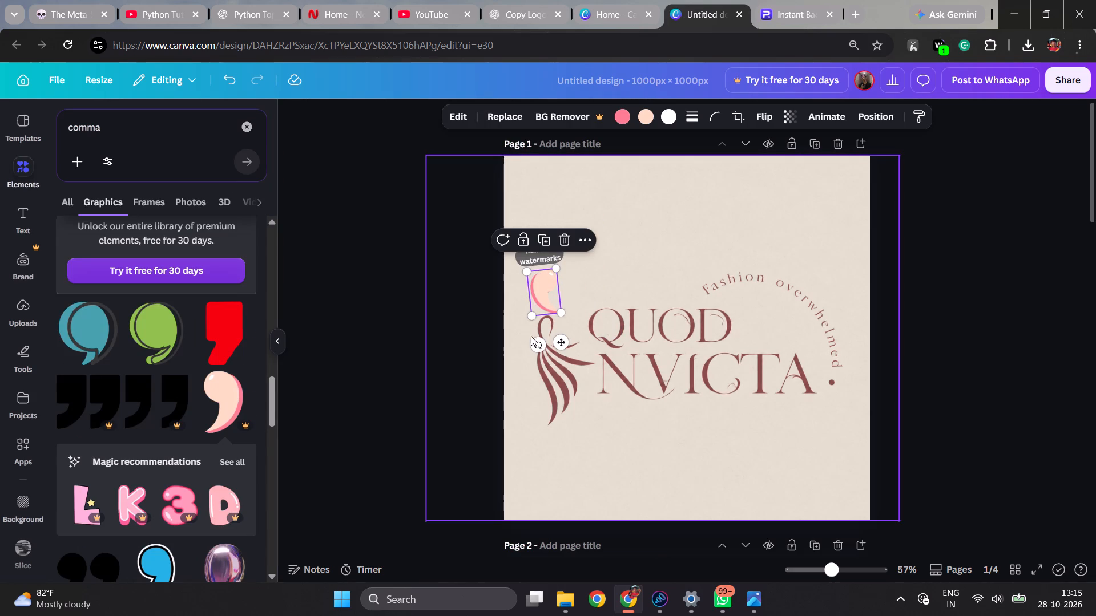
{"action": "left_click_drag", "start_coordinate": [534, 347], "coordinate": [539, 347]}
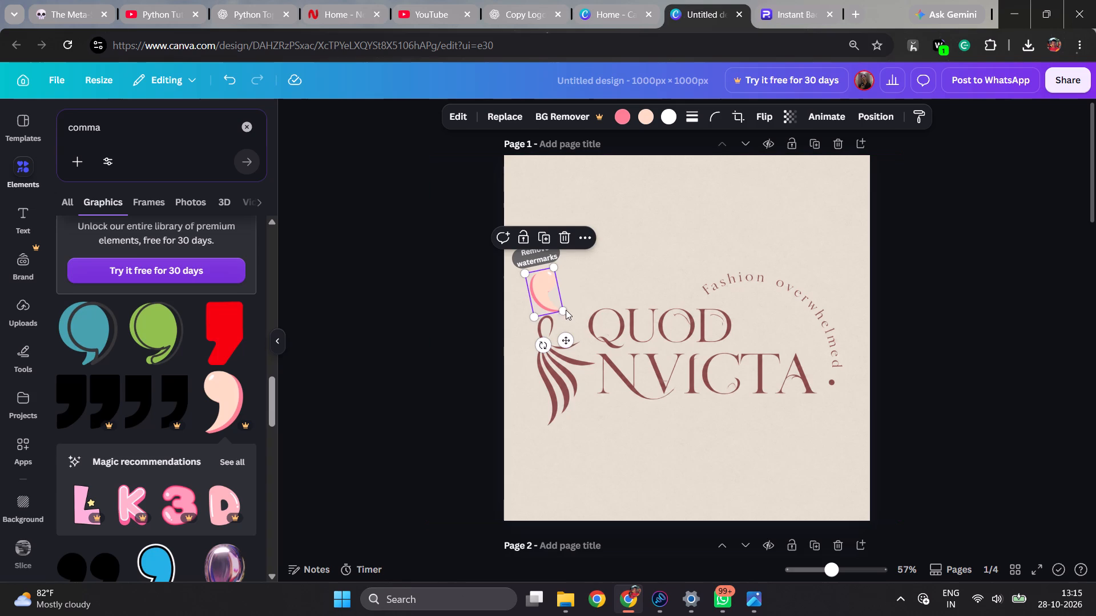
{"action": "left_click", "coordinate": [565, 306]}
{"action": "left_click_drag", "start_coordinate": [558, 304], "coordinate": [550, 299]}
{"action": "left_click_drag", "start_coordinate": [533, 279], "coordinate": [546, 294]}
{"action": "left_click", "coordinate": [597, 253]}
{"action": "left_click", "coordinate": [636, 246]}
{"action": "left_click", "coordinate": [636, 240]}
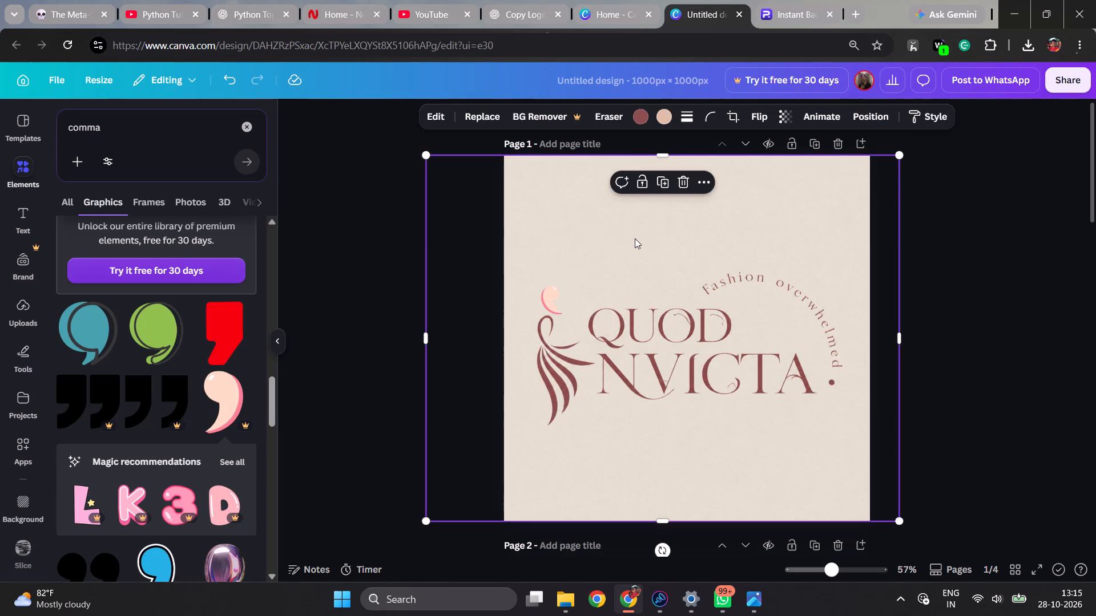
Recolour the comma graphic's pink edge with the burgundy from the logo's photo colours.
{"action": "left_click", "coordinate": [561, 303]}
{"action": "left_click", "coordinate": [622, 115]}
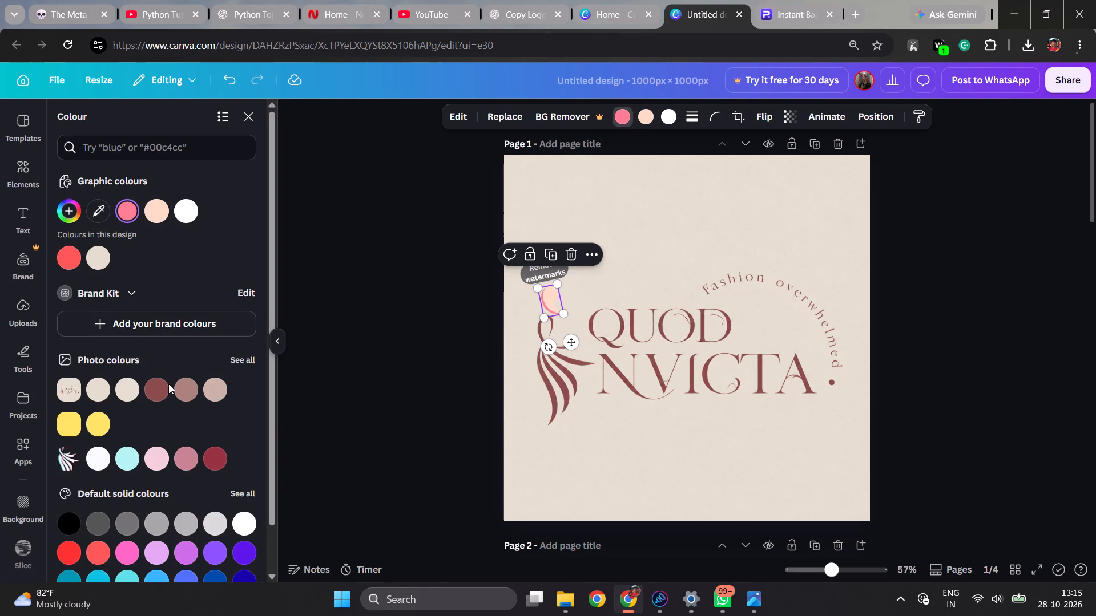
{"action": "left_click", "coordinate": [168, 384]}
{"action": "left_click", "coordinate": [160, 388]}
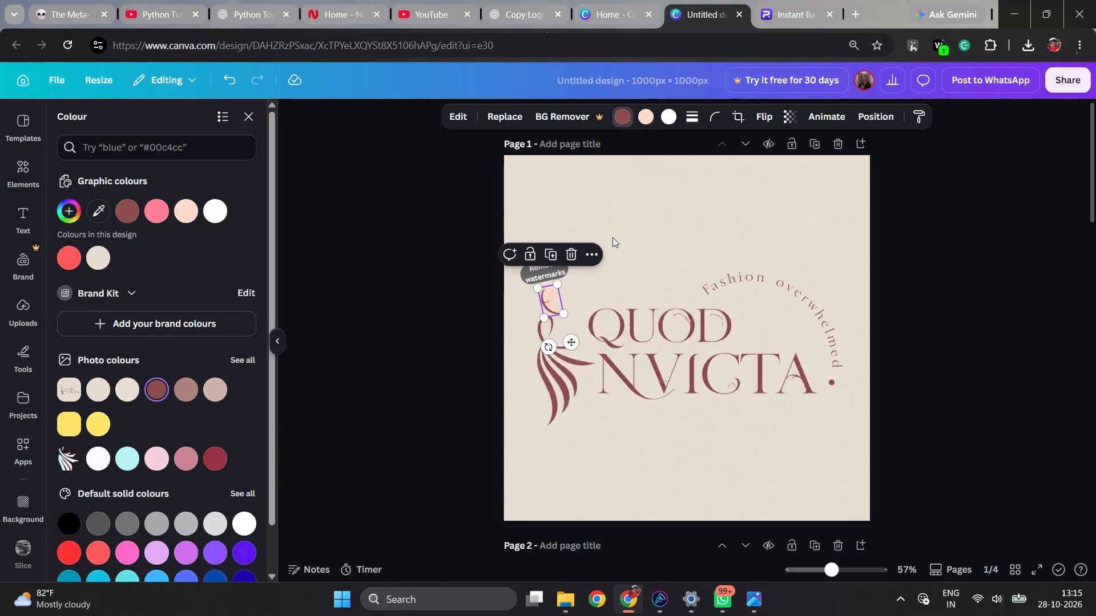
{"action": "left_click", "coordinate": [649, 258]}
Shrink the beige cover patch behind the comma graphic, move it off the emblem's crescent and delete it.
{"action": "scroll", "coordinate": [610, 283], "scroll_direction": "up", "scroll_amount": 4}
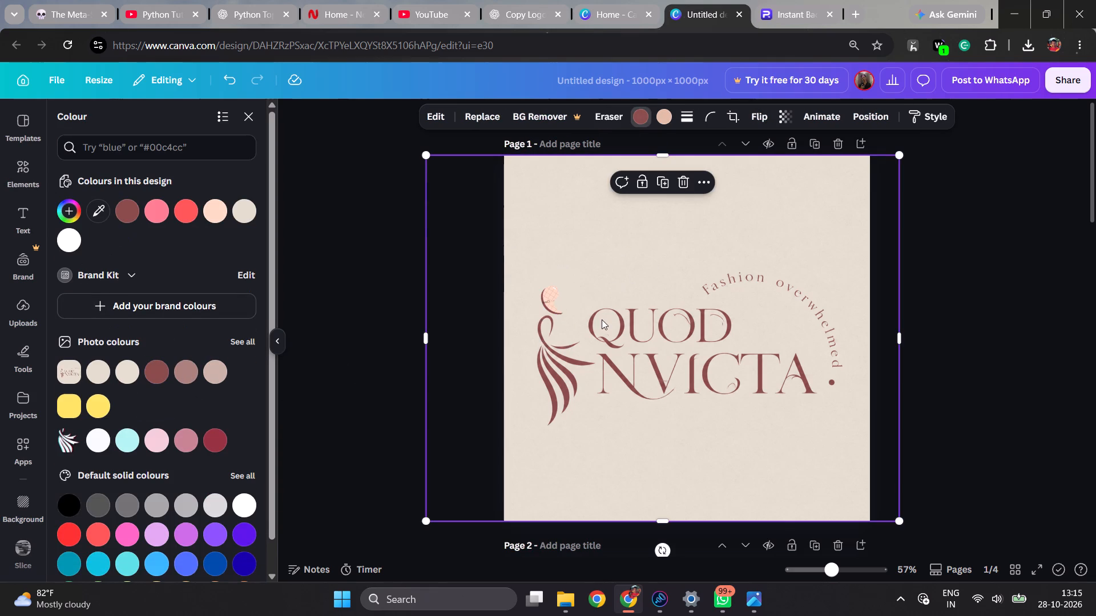
{"action": "left_click", "coordinate": [562, 297]}
{"action": "left_click_drag", "start_coordinate": [577, 311], "coordinate": [577, 308]}
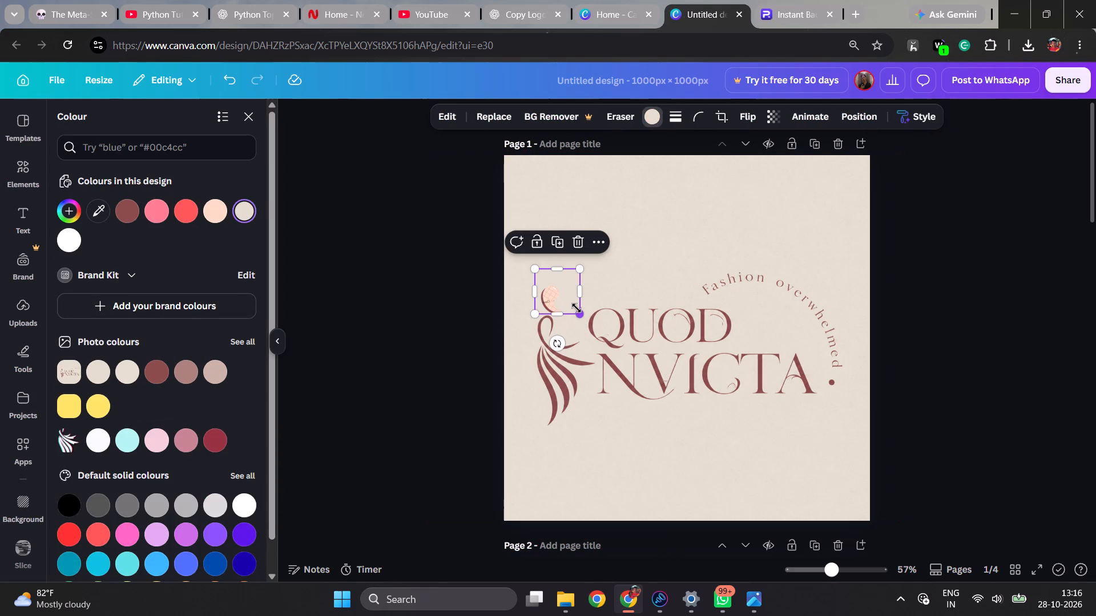
{"action": "left_click_drag", "start_coordinate": [577, 308], "coordinate": [572, 302]}
{"action": "left_click_drag", "start_coordinate": [554, 289], "coordinate": [579, 272]}
{"action": "left_click", "coordinate": [599, 226]}
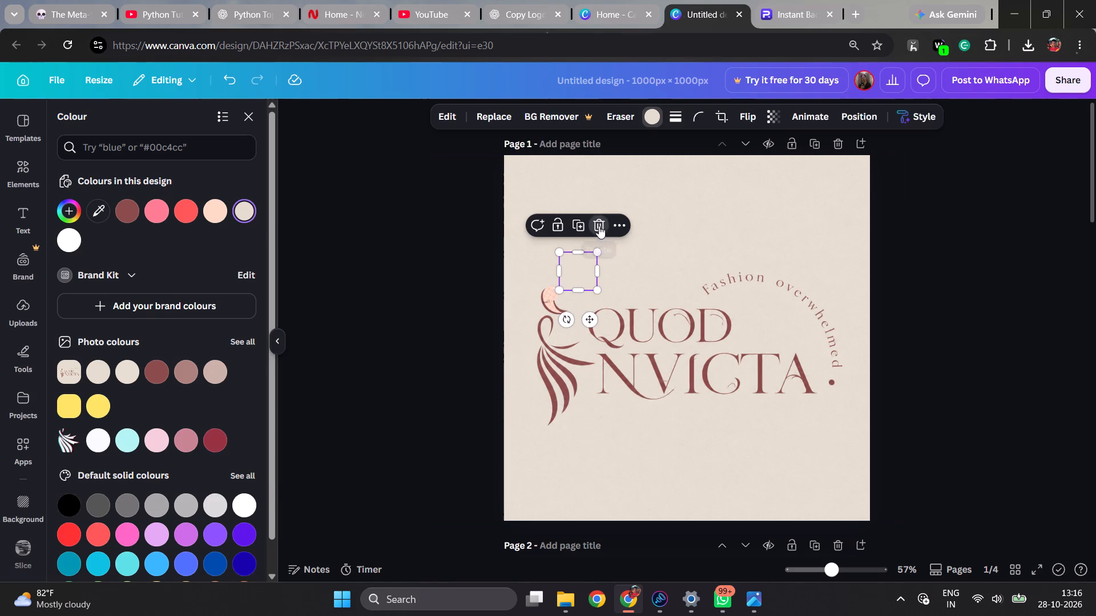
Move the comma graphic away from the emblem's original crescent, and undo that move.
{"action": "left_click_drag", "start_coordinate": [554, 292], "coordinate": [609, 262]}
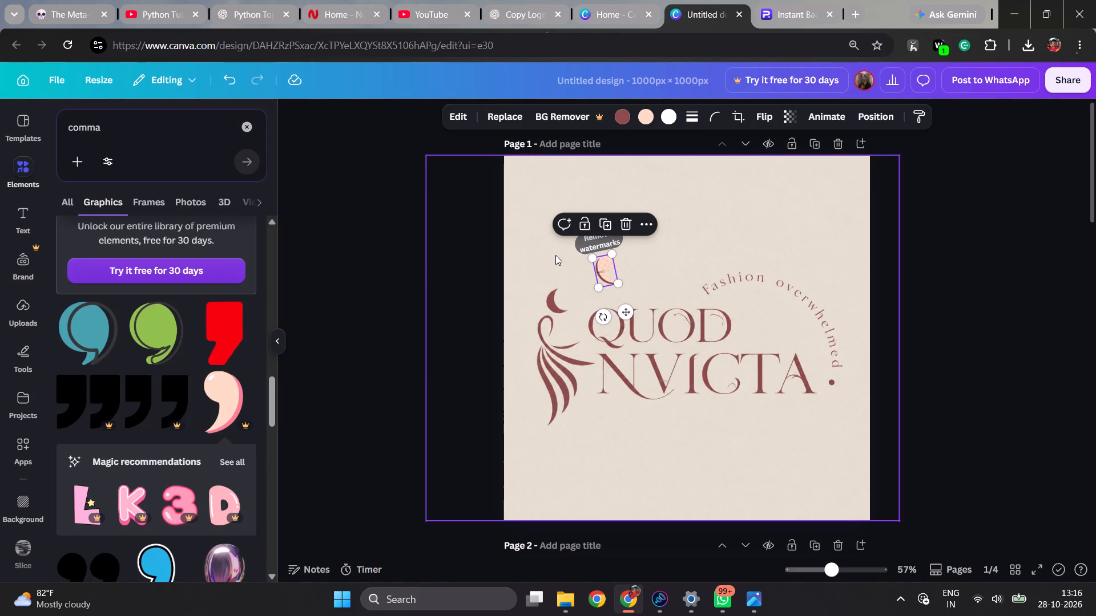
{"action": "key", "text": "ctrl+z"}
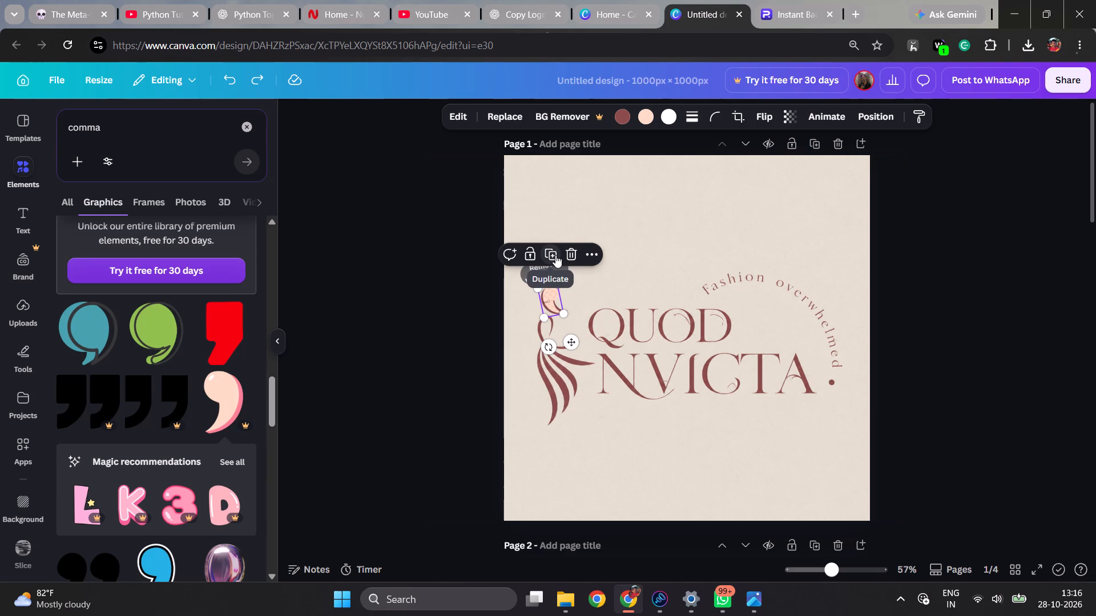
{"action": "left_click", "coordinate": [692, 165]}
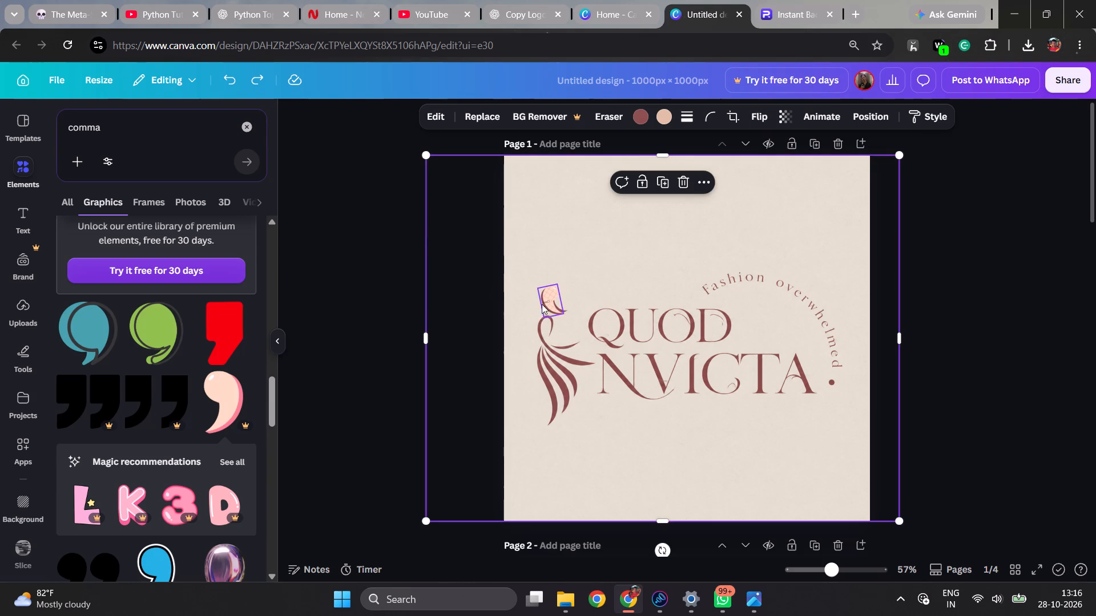
Undo the recent edits to restore the beige cover patch over the emblem's crescent, test-moving the comma graphic aside to check and undoing those moves.
{"action": "left_click_drag", "start_coordinate": [549, 299], "coordinate": [613, 265]}
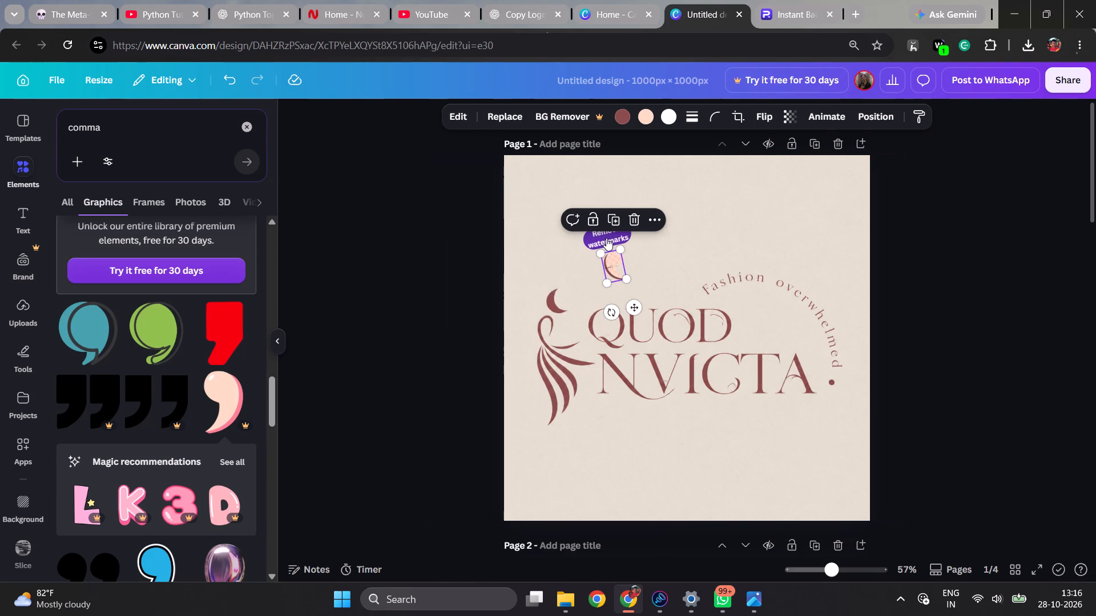
{"action": "key", "text": "ctrl+z"}
{"action": "key", "text": "ctrl+z"}
{"action": "key", "text": "ctrl+z"}
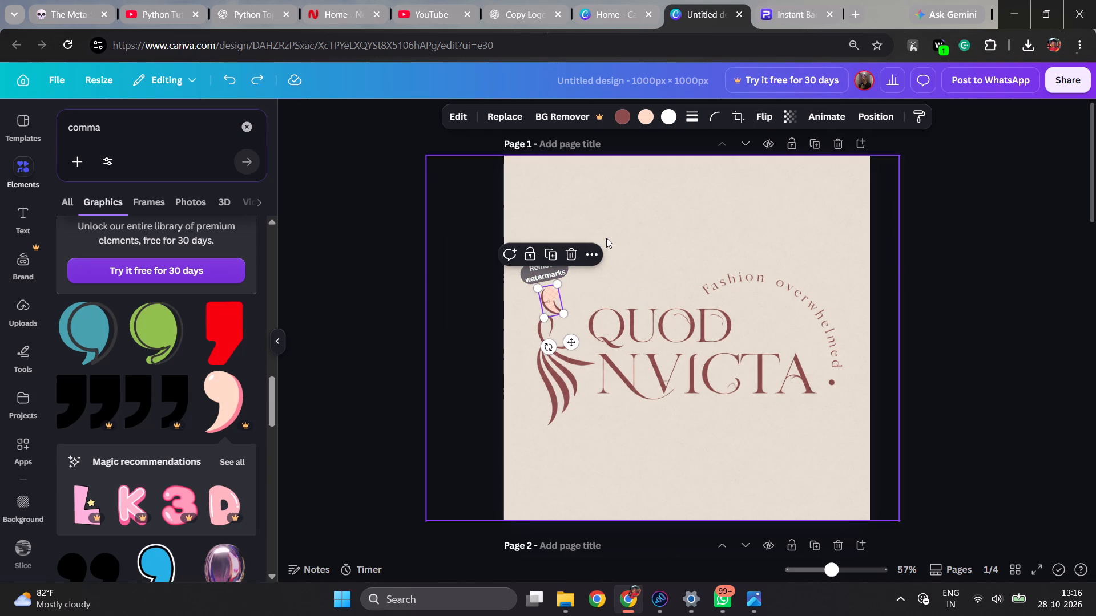
{"action": "left_click", "coordinate": [628, 278]}
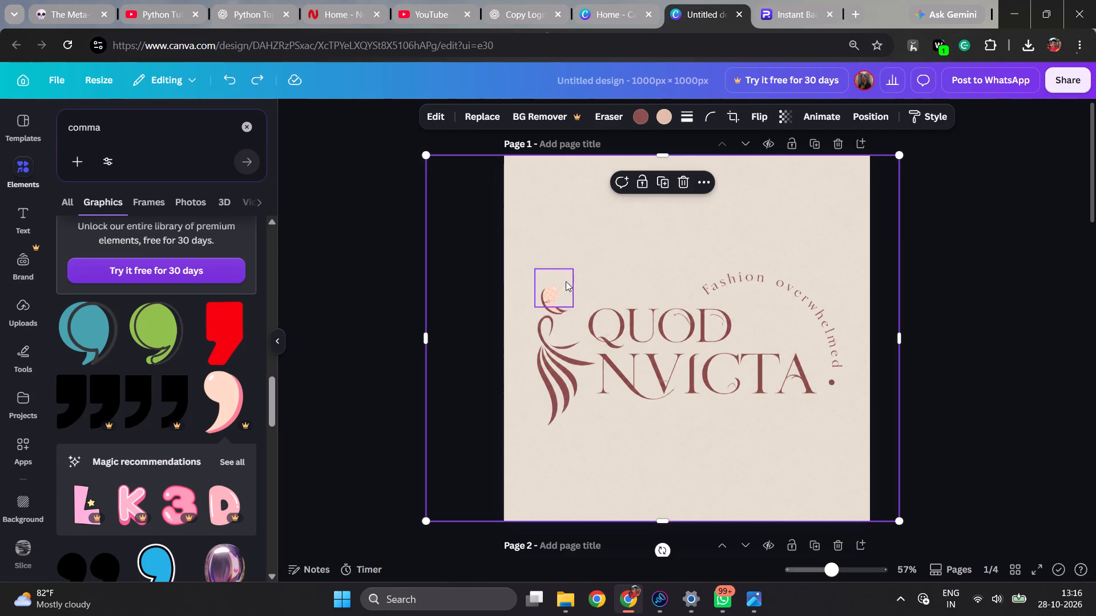
{"action": "left_click_drag", "start_coordinate": [555, 291], "coordinate": [582, 291]}
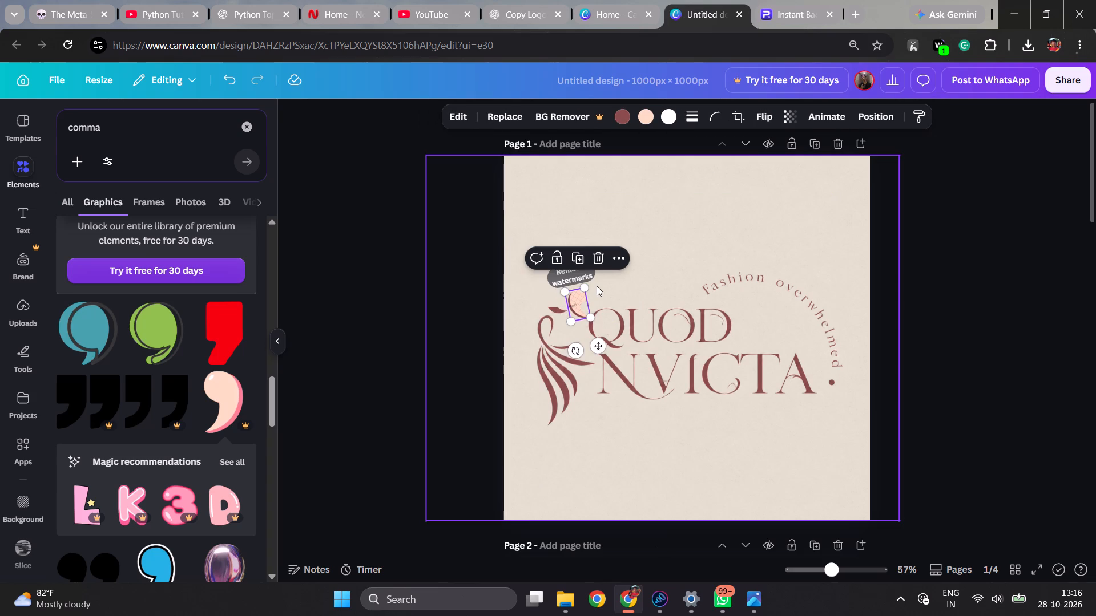
{"action": "key", "text": "ctrl+z"}
{"action": "key", "text": "ctrl+z"}
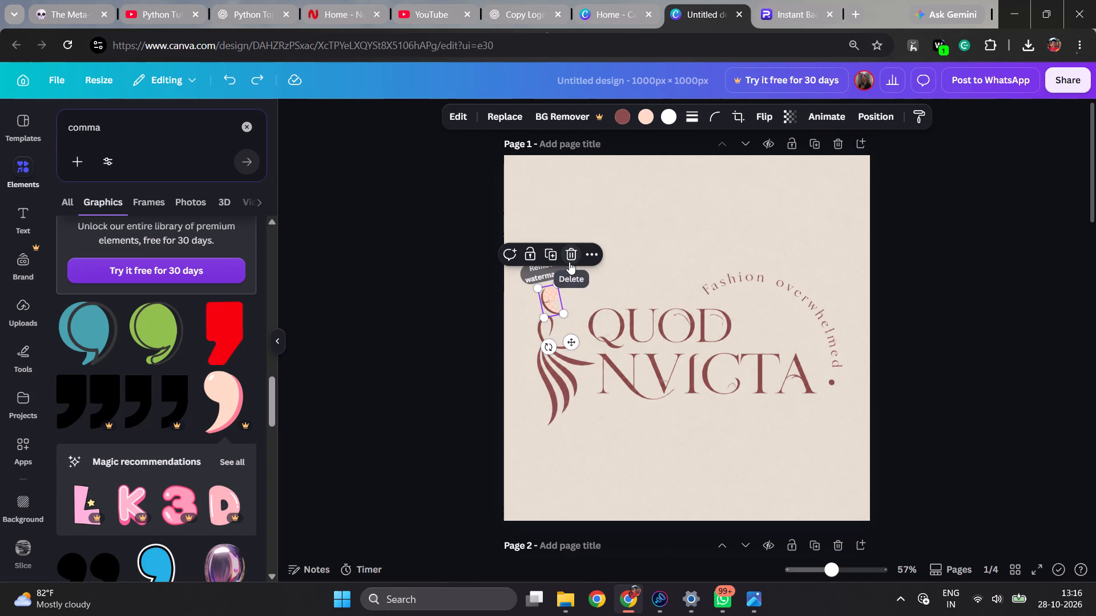
Move the comma graphic up clear of the emblem and lock the beige cover patch over the original crescent.
{"action": "left_click", "coordinate": [654, 238]}
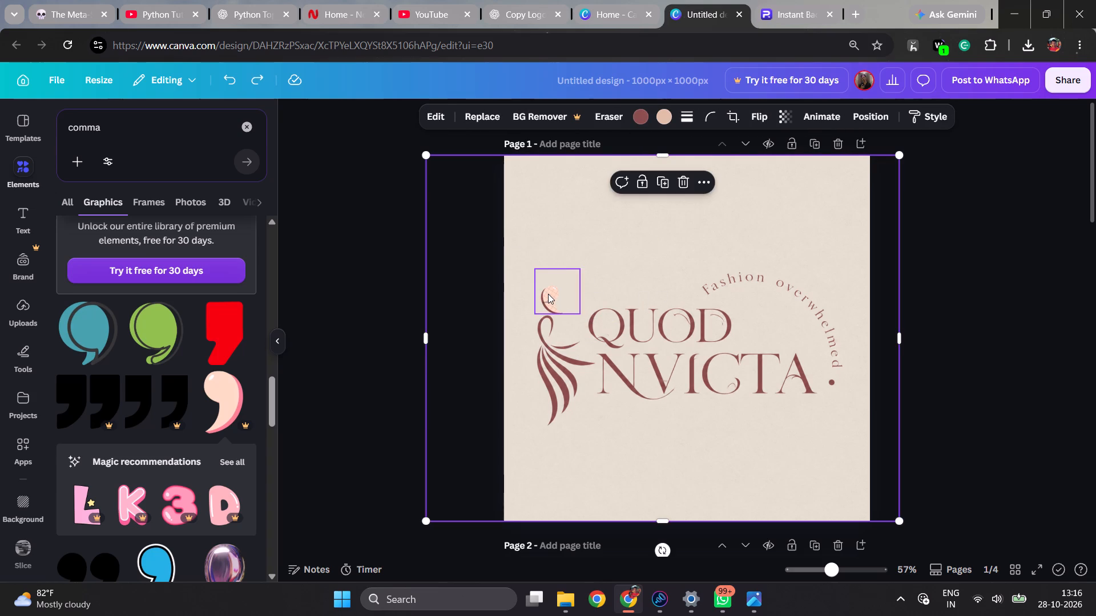
{"action": "left_click", "coordinate": [548, 294]}
{"action": "left_click_drag", "start_coordinate": [548, 294], "coordinate": [650, 257]}
{"action": "left_click", "coordinate": [544, 283]}
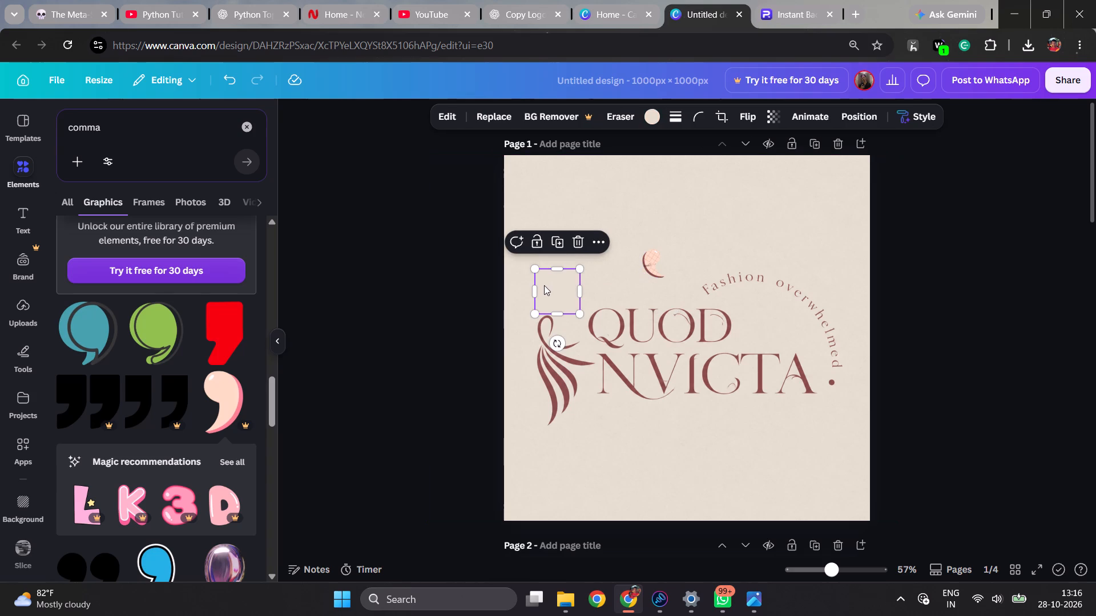
{"action": "left_click", "coordinate": [533, 242]}
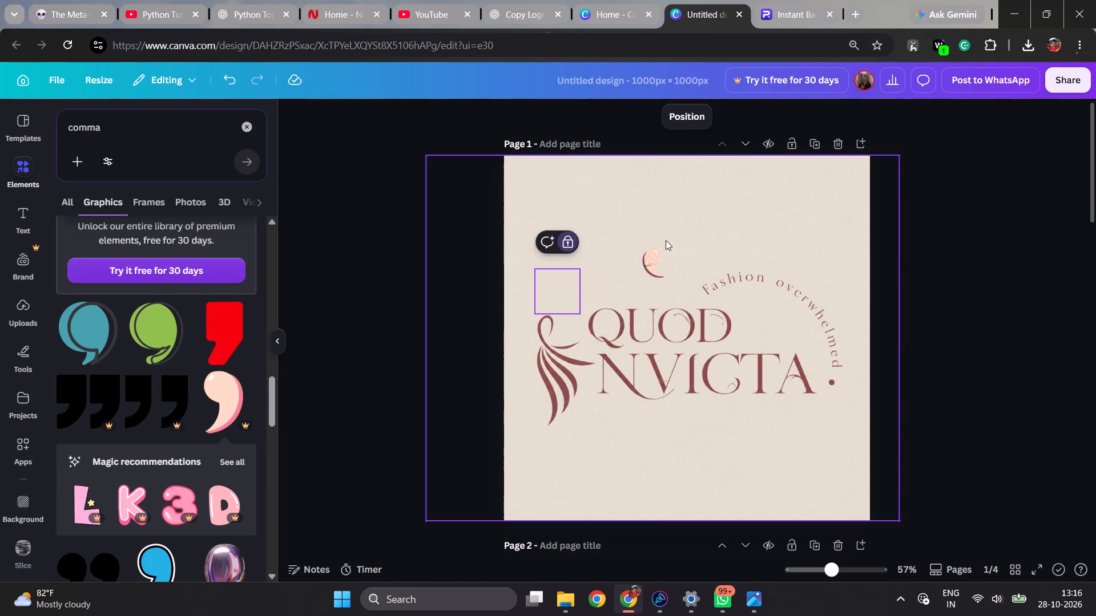
Move the comma graphic back over the locked cover patch, directly above the emblem's curl.
{"action": "left_click", "coordinate": [666, 240]}
{"action": "left_click_drag", "start_coordinate": [650, 257], "coordinate": [545, 290]}
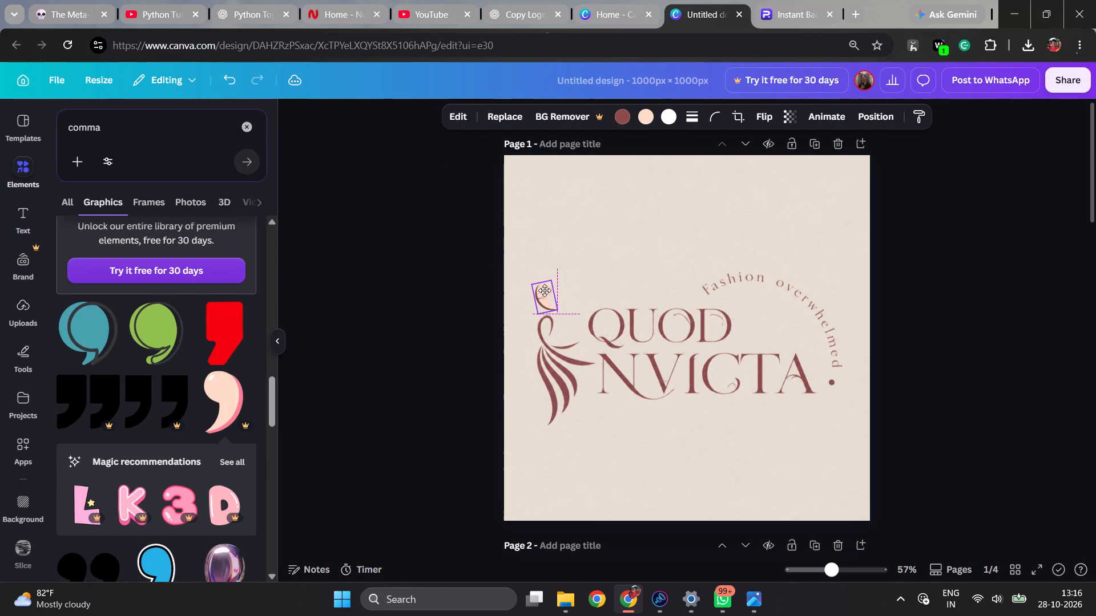
{"action": "left_click_drag", "start_coordinate": [545, 290], "coordinate": [545, 291]}
{"action": "left_click", "coordinate": [628, 287]}
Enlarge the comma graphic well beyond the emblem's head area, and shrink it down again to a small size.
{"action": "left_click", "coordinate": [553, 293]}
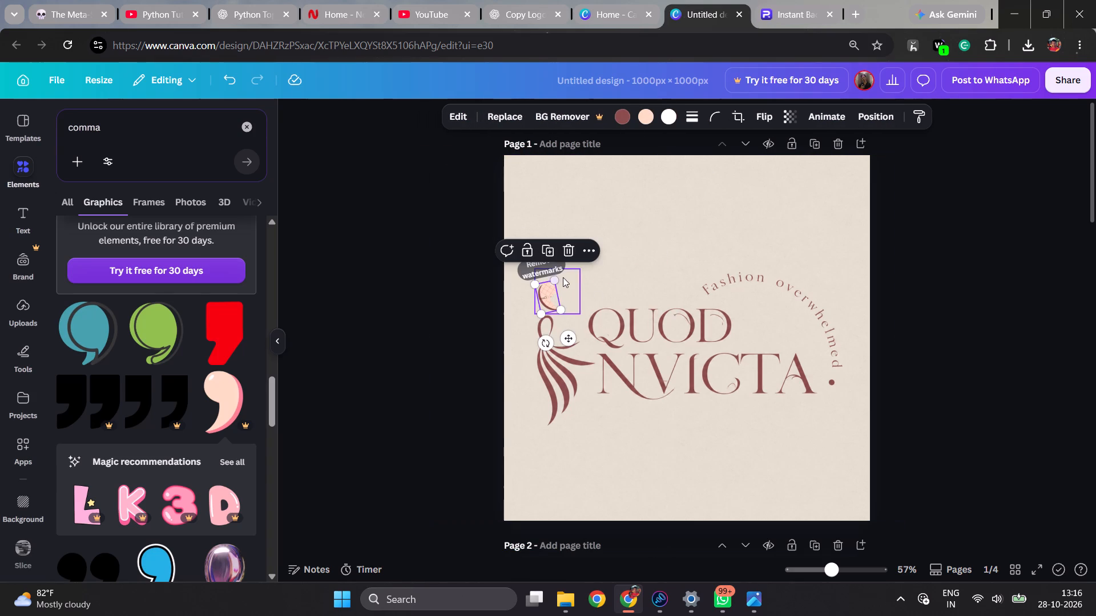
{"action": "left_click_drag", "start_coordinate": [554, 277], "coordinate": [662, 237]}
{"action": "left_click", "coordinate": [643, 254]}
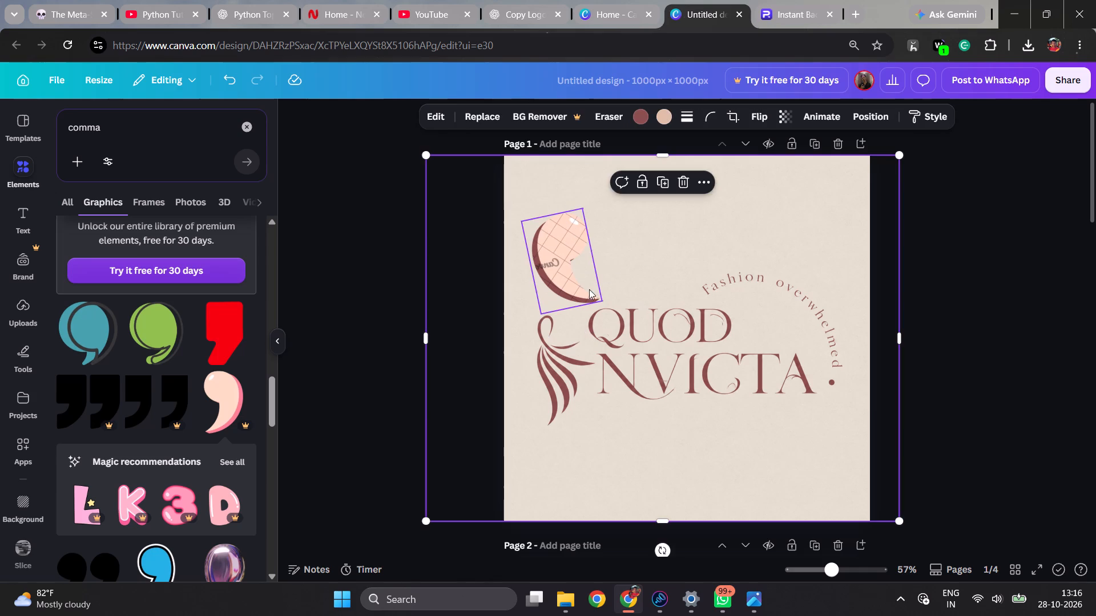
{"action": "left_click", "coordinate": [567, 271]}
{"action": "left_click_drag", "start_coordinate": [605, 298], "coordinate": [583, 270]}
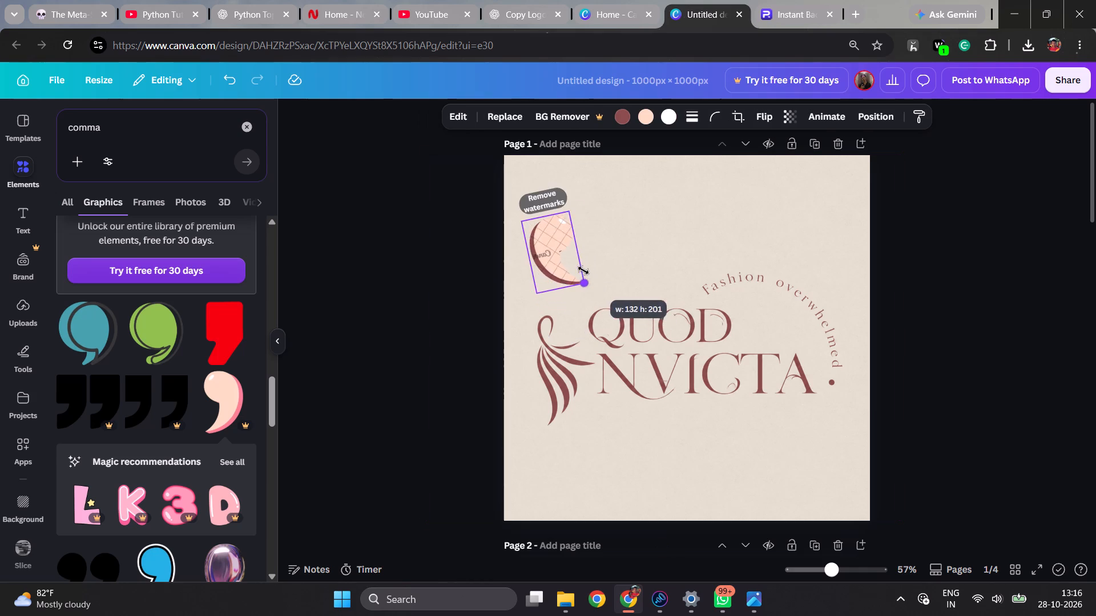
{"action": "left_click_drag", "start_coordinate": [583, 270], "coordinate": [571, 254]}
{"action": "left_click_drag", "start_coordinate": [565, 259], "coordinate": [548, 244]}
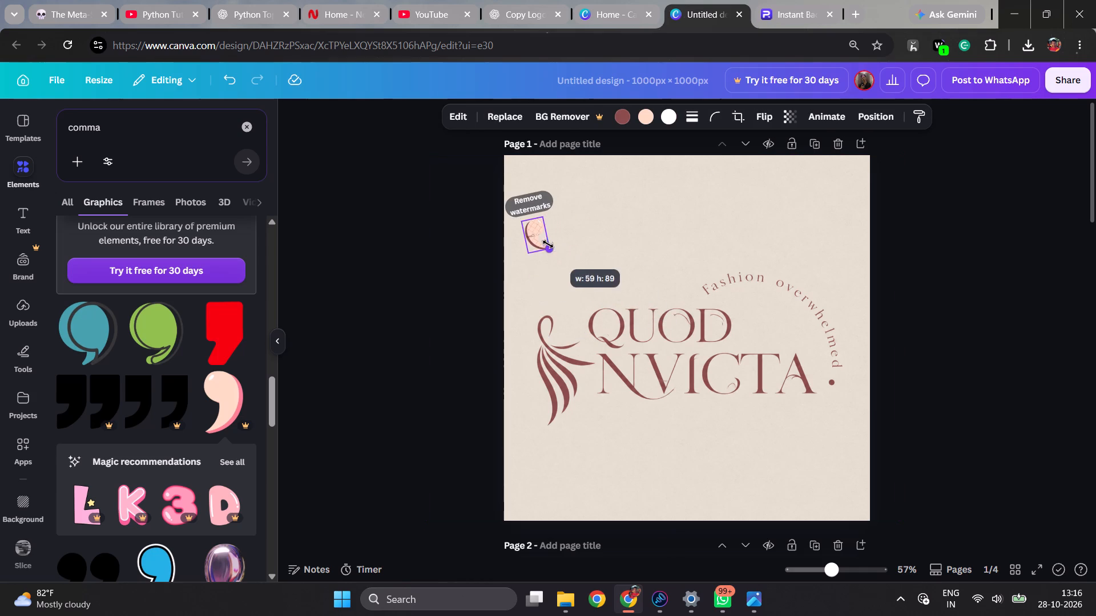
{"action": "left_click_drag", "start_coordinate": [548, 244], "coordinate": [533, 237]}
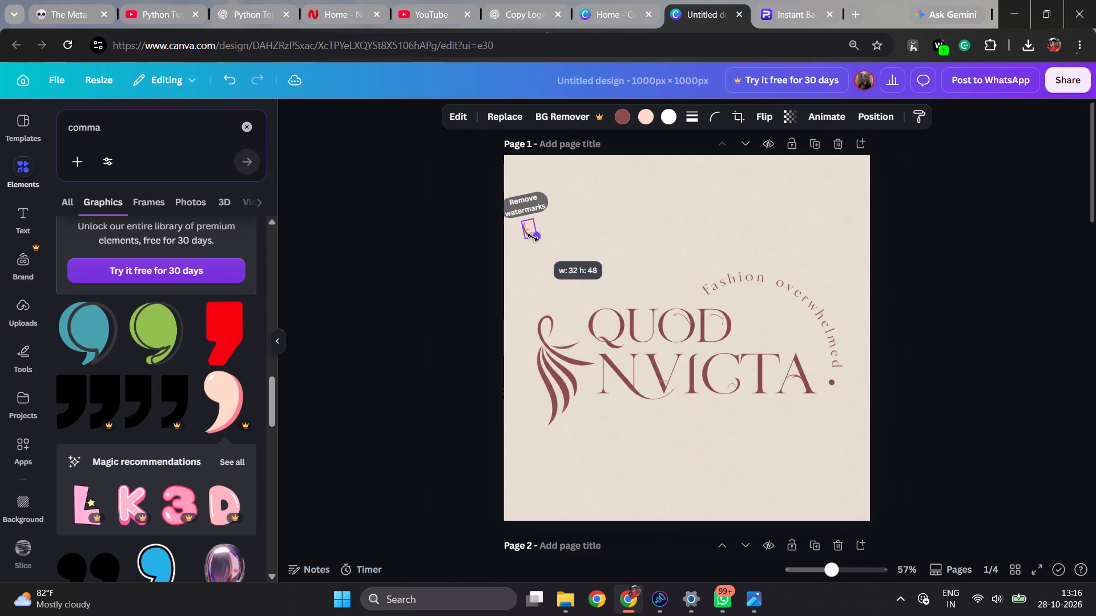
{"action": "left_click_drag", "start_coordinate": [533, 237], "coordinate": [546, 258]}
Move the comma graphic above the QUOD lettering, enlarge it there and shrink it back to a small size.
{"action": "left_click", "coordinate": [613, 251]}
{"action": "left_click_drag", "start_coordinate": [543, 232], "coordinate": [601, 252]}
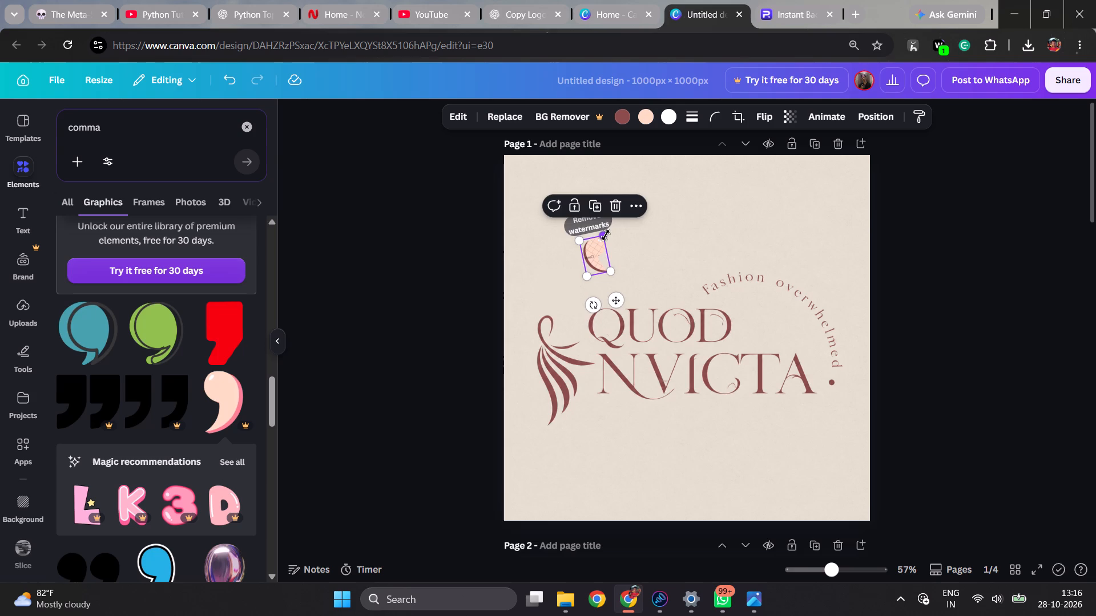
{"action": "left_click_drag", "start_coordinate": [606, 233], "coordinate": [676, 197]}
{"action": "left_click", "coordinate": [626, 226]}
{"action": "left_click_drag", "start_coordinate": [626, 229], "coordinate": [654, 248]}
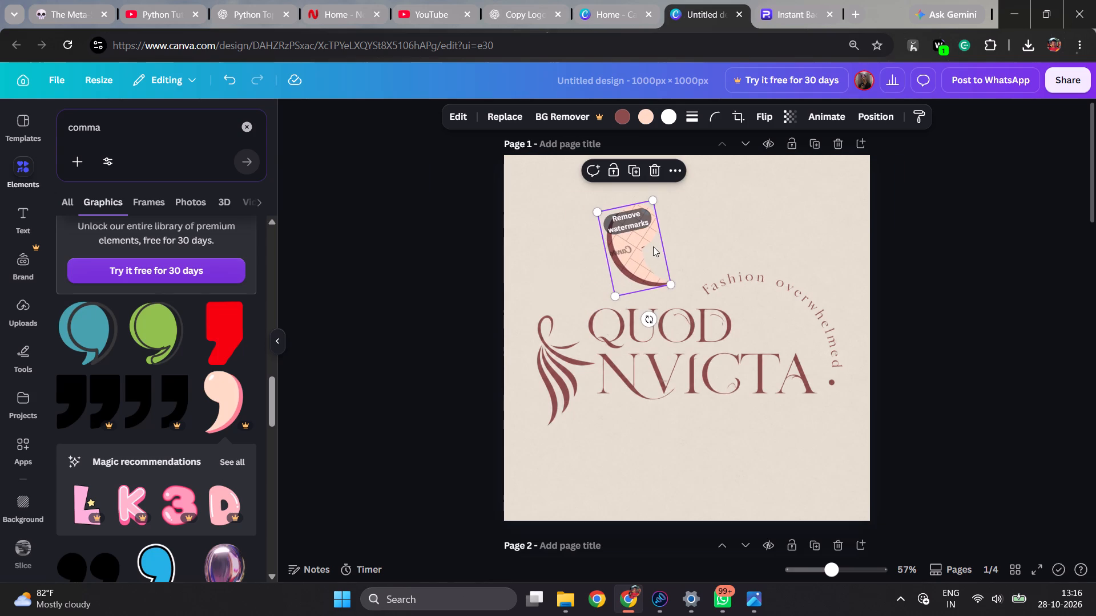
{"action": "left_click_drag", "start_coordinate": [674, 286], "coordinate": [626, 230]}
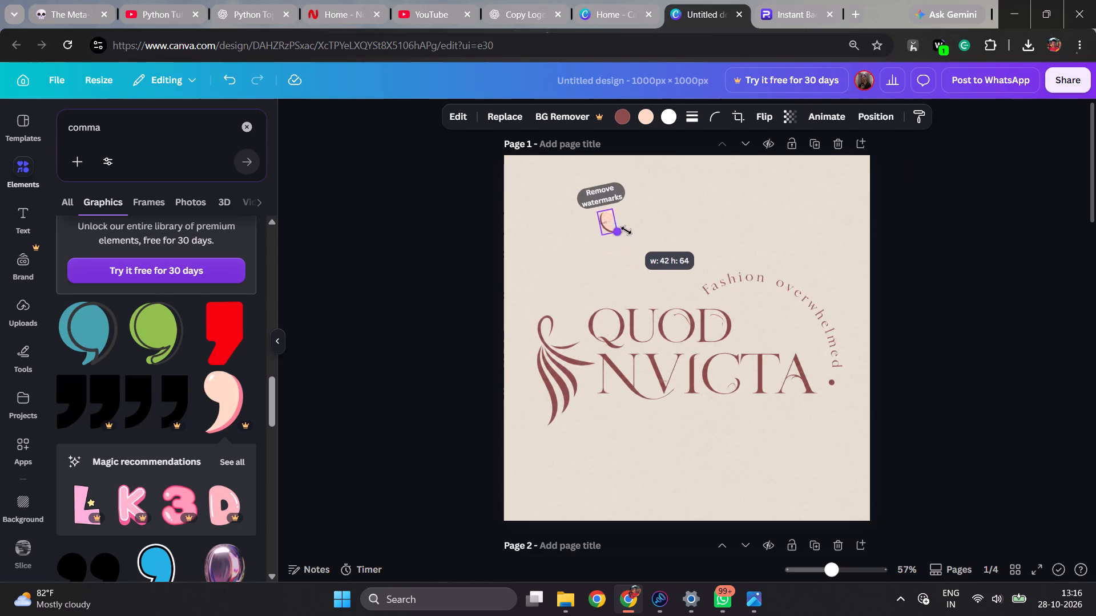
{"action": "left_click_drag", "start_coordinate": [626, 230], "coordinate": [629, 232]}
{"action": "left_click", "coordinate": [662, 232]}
Place the comma graphic directly above the emblem's curl again and shrink it to fit the emblem's head.
{"action": "left_click_drag", "start_coordinate": [611, 227], "coordinate": [586, 247]}
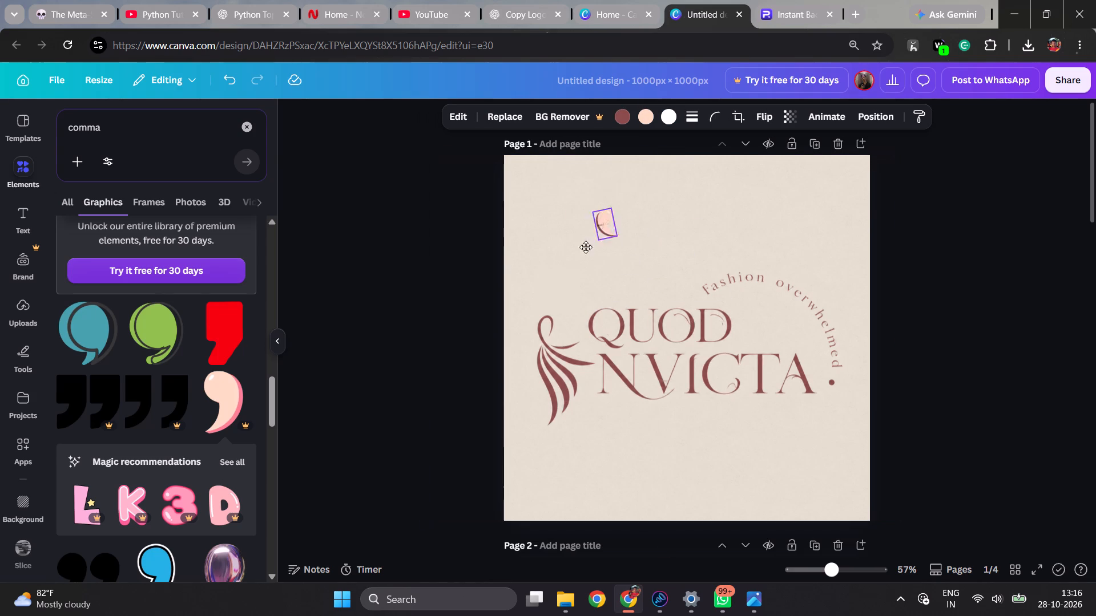
{"action": "left_click_drag", "start_coordinate": [586, 247], "coordinate": [548, 303]}
{"action": "left_click_drag", "start_coordinate": [558, 307], "coordinate": [556, 306]}
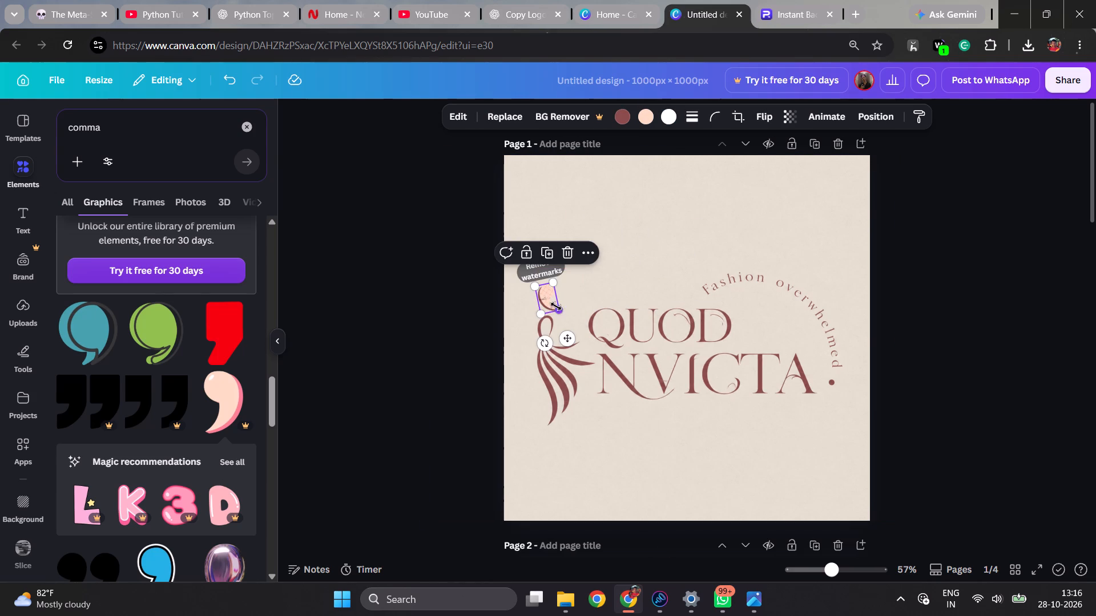
{"action": "left_click_drag", "start_coordinate": [556, 306], "coordinate": [553, 300]}
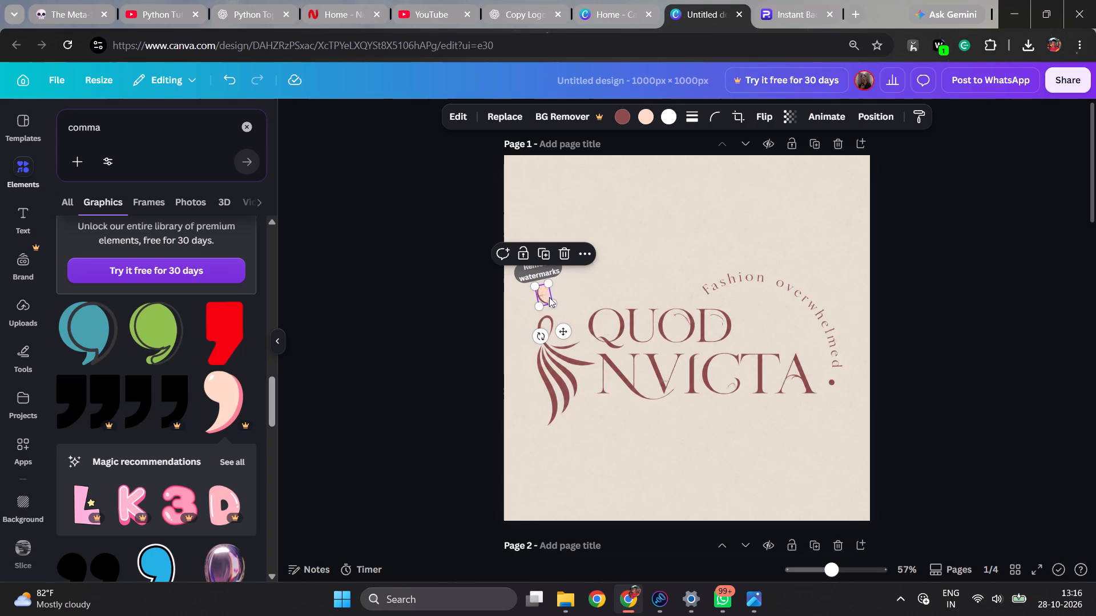
{"action": "left_click_drag", "start_coordinate": [542, 293], "coordinate": [547, 300]}
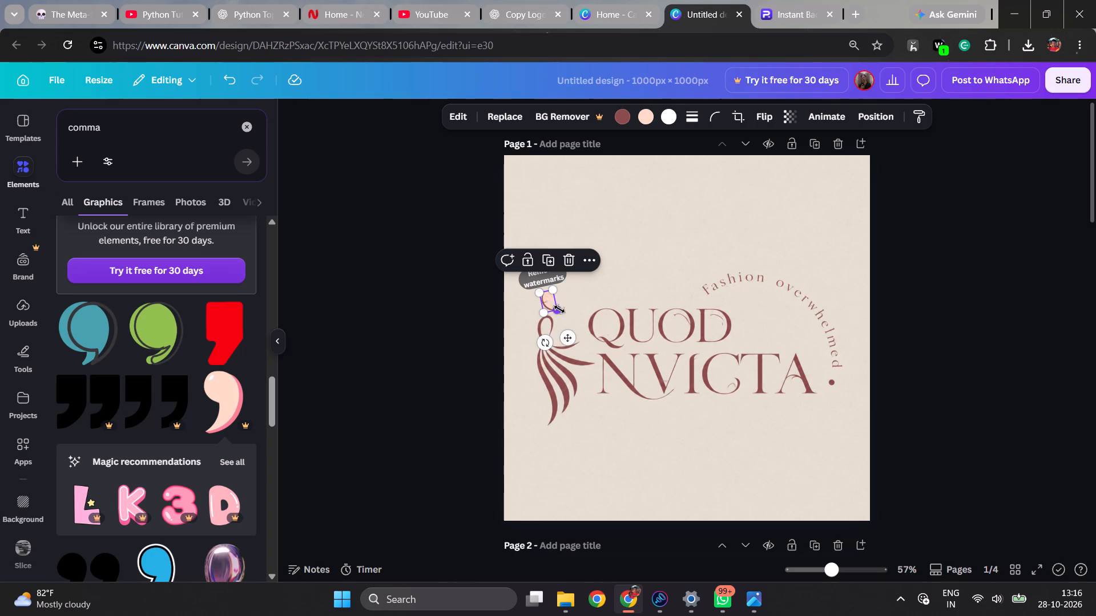
{"action": "left_click_drag", "start_coordinate": [561, 311], "coordinate": [555, 310]}
{"action": "left_click", "coordinate": [622, 290]}
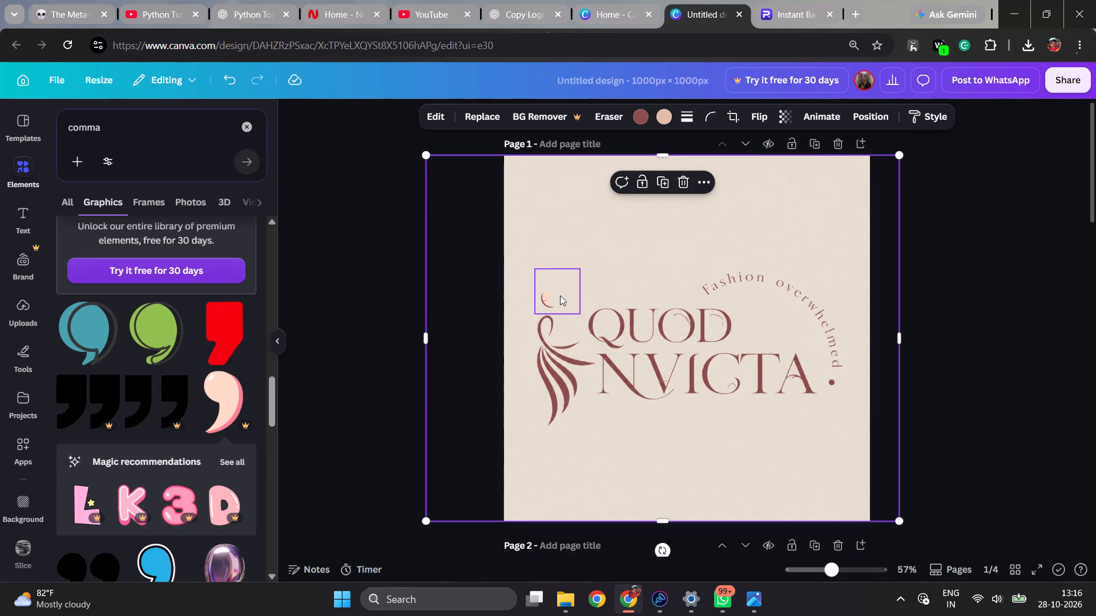
Nudge the comma graphic slightly down toward the emblem's curl and enlarge it a little.
{"action": "left_click", "coordinate": [553, 299]}
{"action": "left_click", "coordinate": [550, 300]}
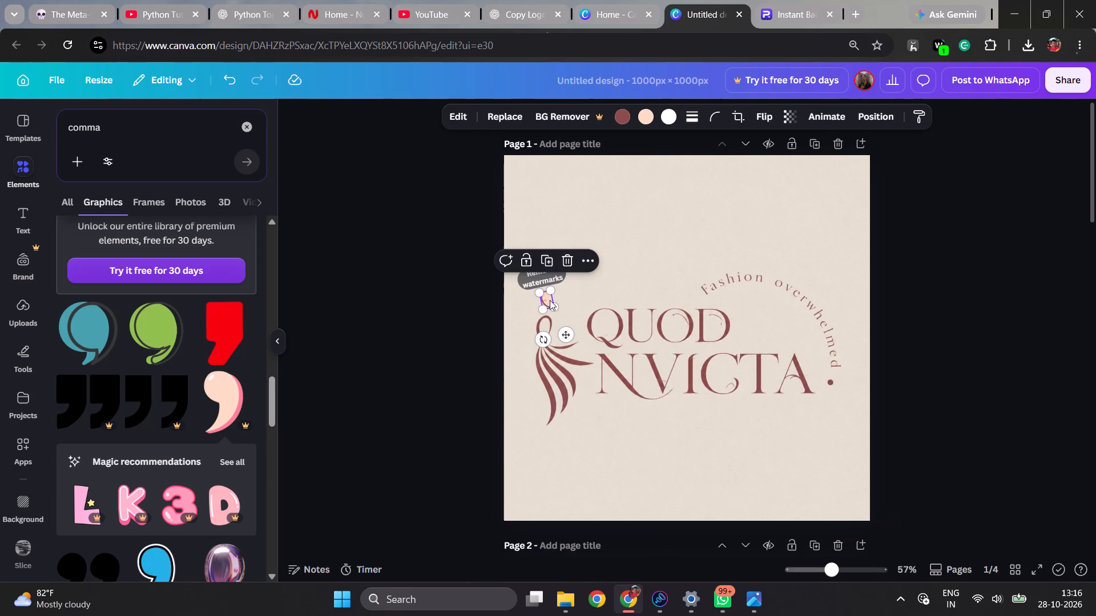
{"action": "key", "text": "Down"}
{"action": "key", "text": "Down"}
{"action": "key", "text": "Down"}
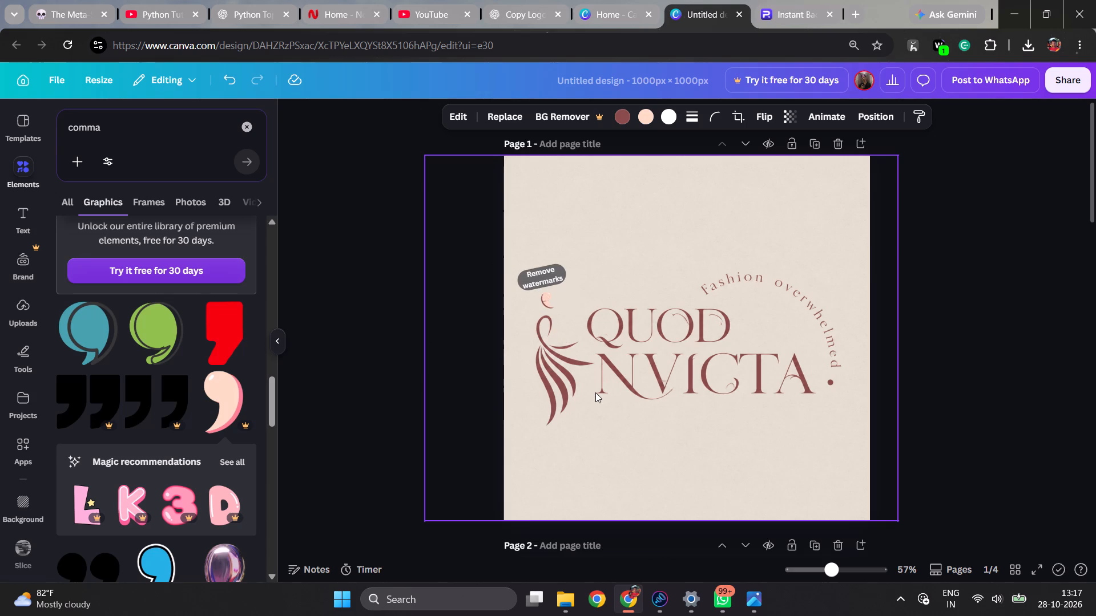
{"action": "key", "text": "Down"}
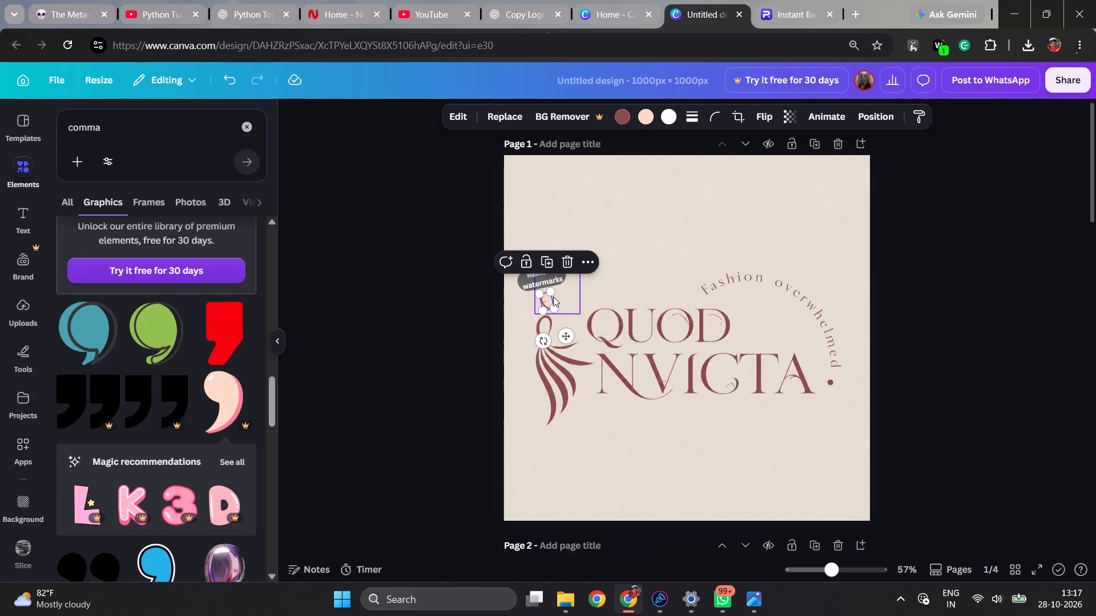
{"action": "left_click_drag", "start_coordinate": [552, 290], "coordinate": [559, 283]}
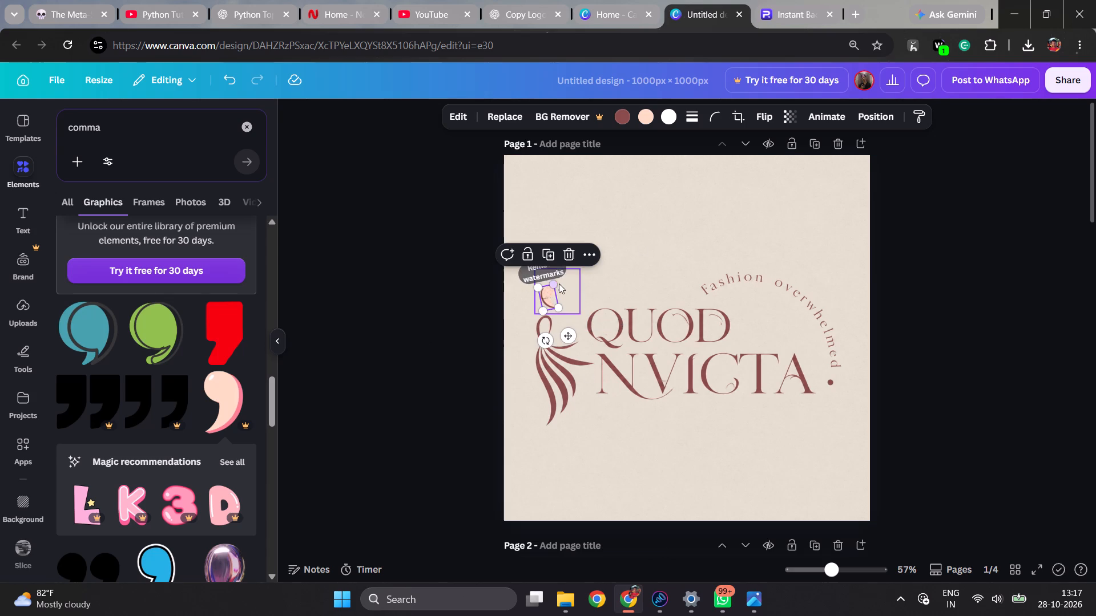
Open the watermark-removal offer for the comma graphic, view the free-trial plans, and close them without choosing one.
{"action": "left_click", "coordinate": [549, 270]}
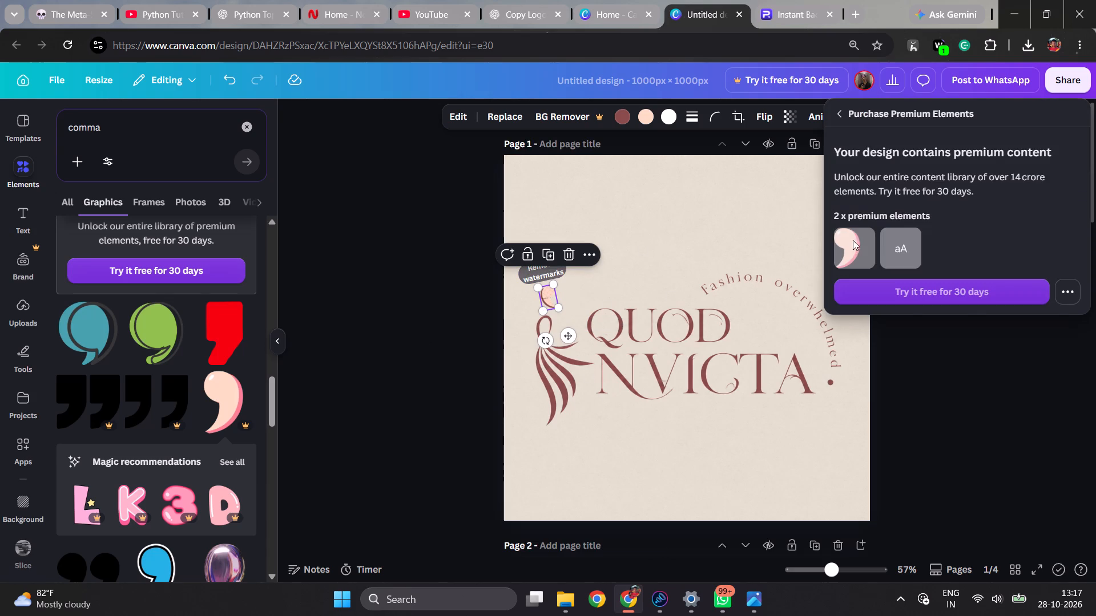
{"action": "left_click", "coordinate": [947, 294]}
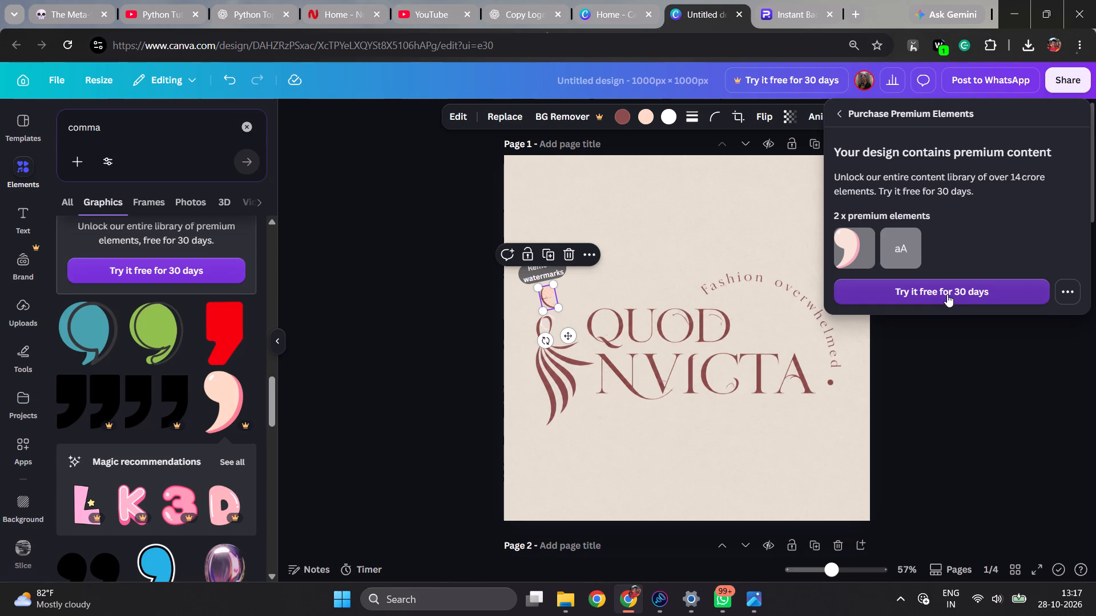
{"action": "scroll", "coordinate": [791, 350], "scroll_direction": "down", "scroll_amount": 2}
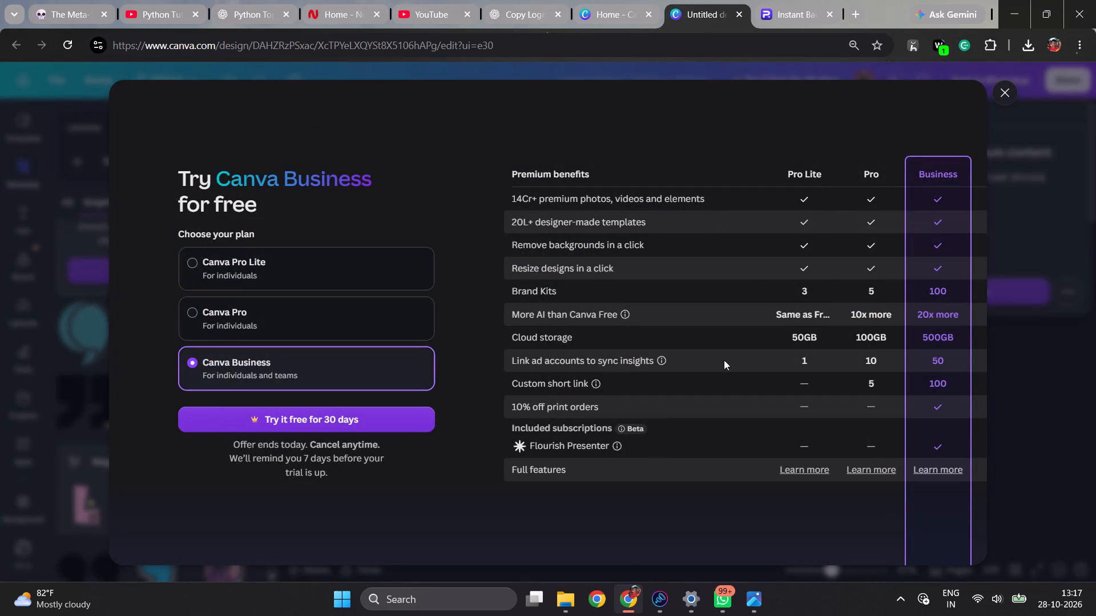
{"action": "left_click", "coordinate": [1002, 92]}
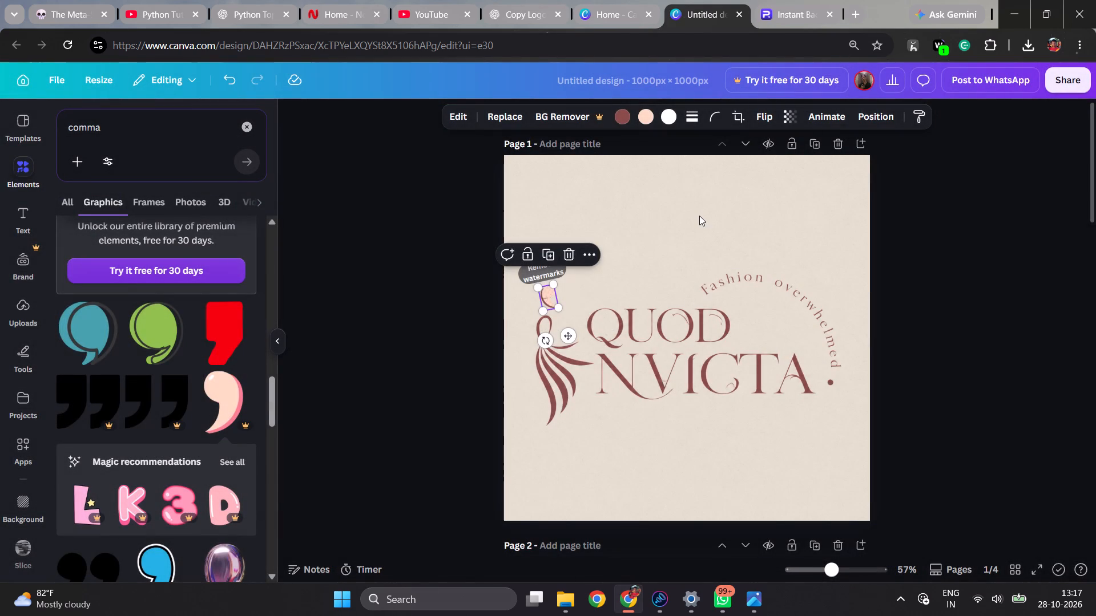
{"action": "left_click_drag", "start_coordinate": [699, 216], "coordinate": [702, 222]}
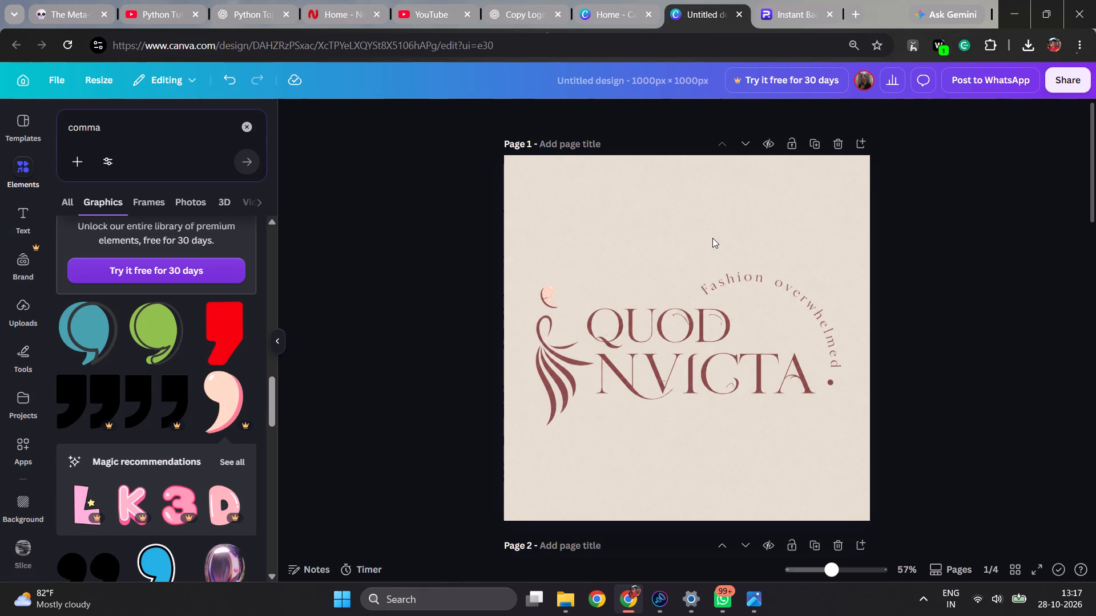
Recolour the comma graphic's peach fill with the logo's burgundy.
{"action": "scroll", "coordinate": [552, 353], "scroll_direction": "up", "scroll_amount": 3}
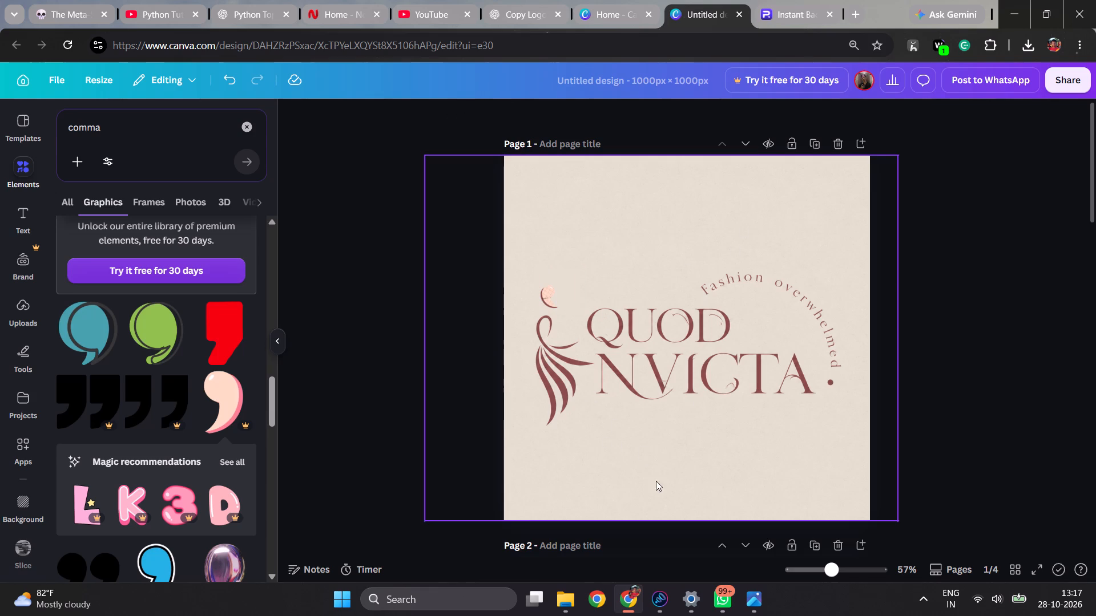
{"action": "scroll", "coordinate": [656, 488], "scroll_direction": "up", "scroll_amount": 6, "text": "shift"}
{"action": "scroll", "coordinate": [635, 442], "scroll_direction": "up", "scroll_amount": 5}
{"action": "scroll", "coordinate": [635, 437], "scroll_direction": "up", "scroll_amount": 5, "text": "ctrl"}
{"action": "left_click_drag", "start_coordinate": [572, 405], "coordinate": [575, 422], "text": "ctrl"}
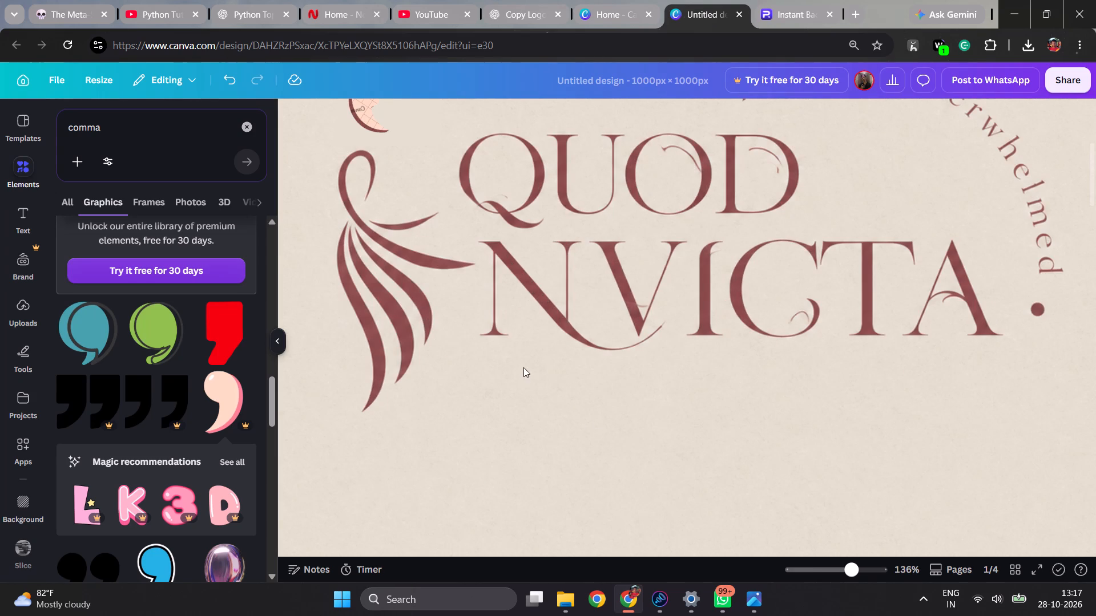
{"action": "left_click_drag", "start_coordinate": [523, 367], "coordinate": [543, 435]}
{"action": "left_click_drag", "start_coordinate": [506, 383], "coordinate": [519, 431]}
{"action": "scroll", "coordinate": [519, 394], "scroll_direction": "down", "scroll_amount": 1}
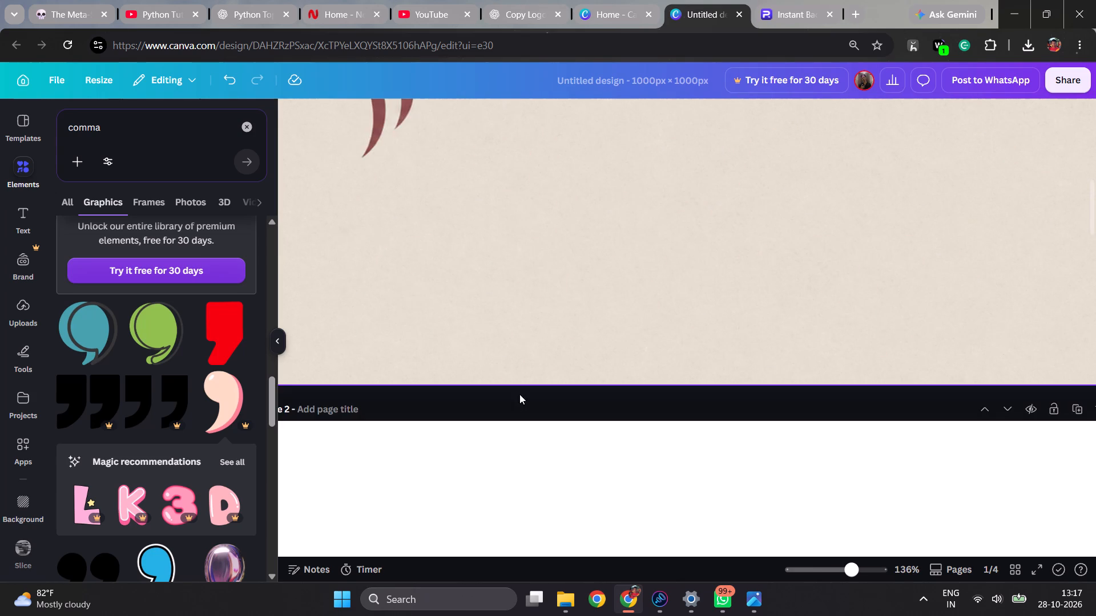
{"action": "scroll", "coordinate": [519, 394], "scroll_direction": "up", "scroll_amount": 2}
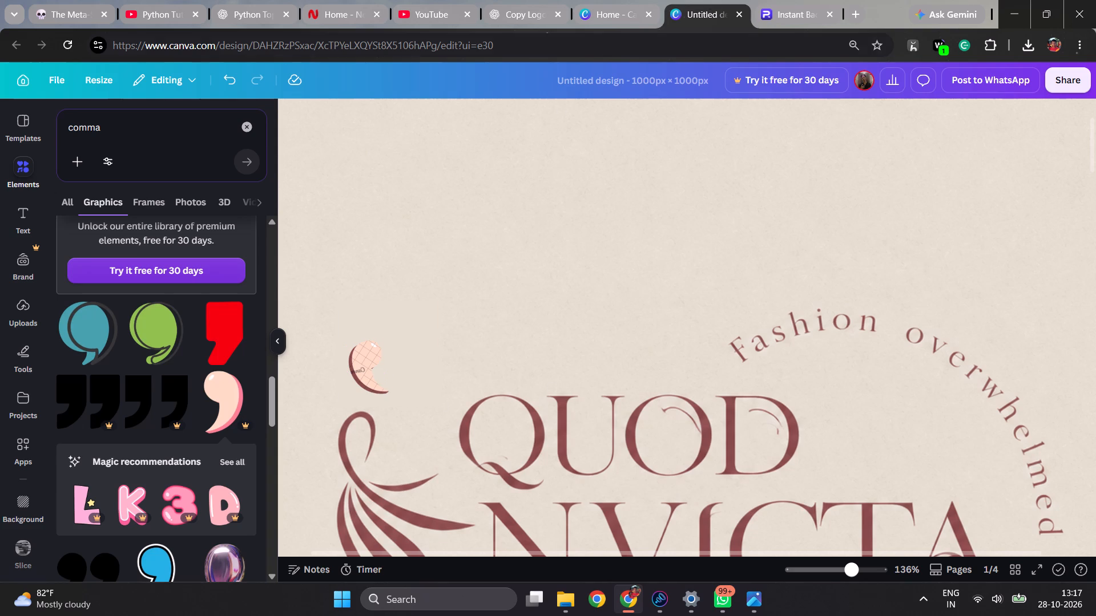
{"action": "left_click", "coordinate": [374, 367]}
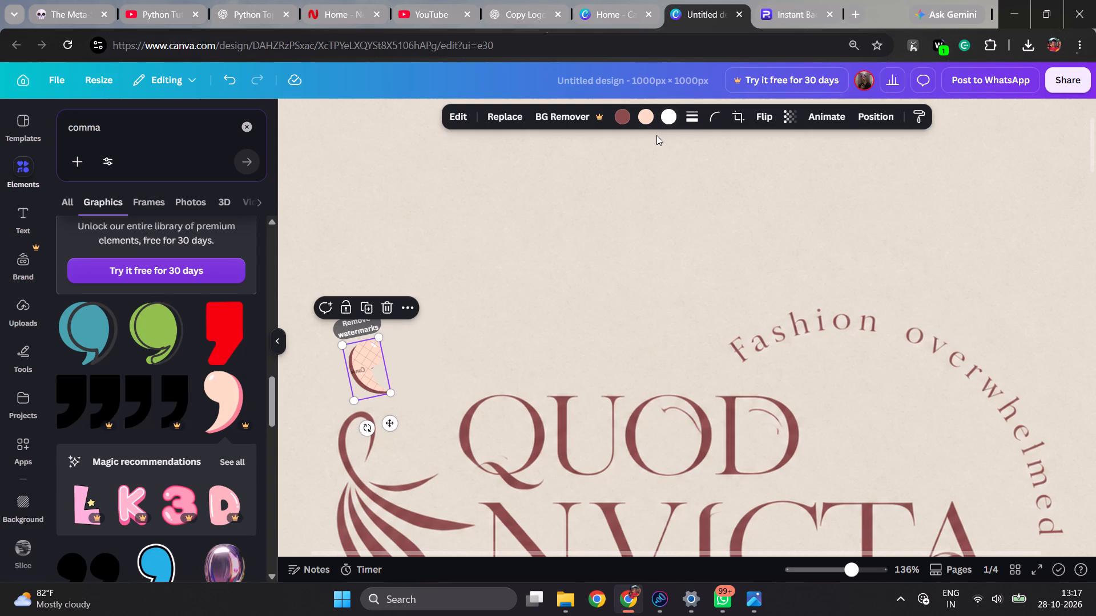
{"action": "left_click", "coordinate": [618, 119]}
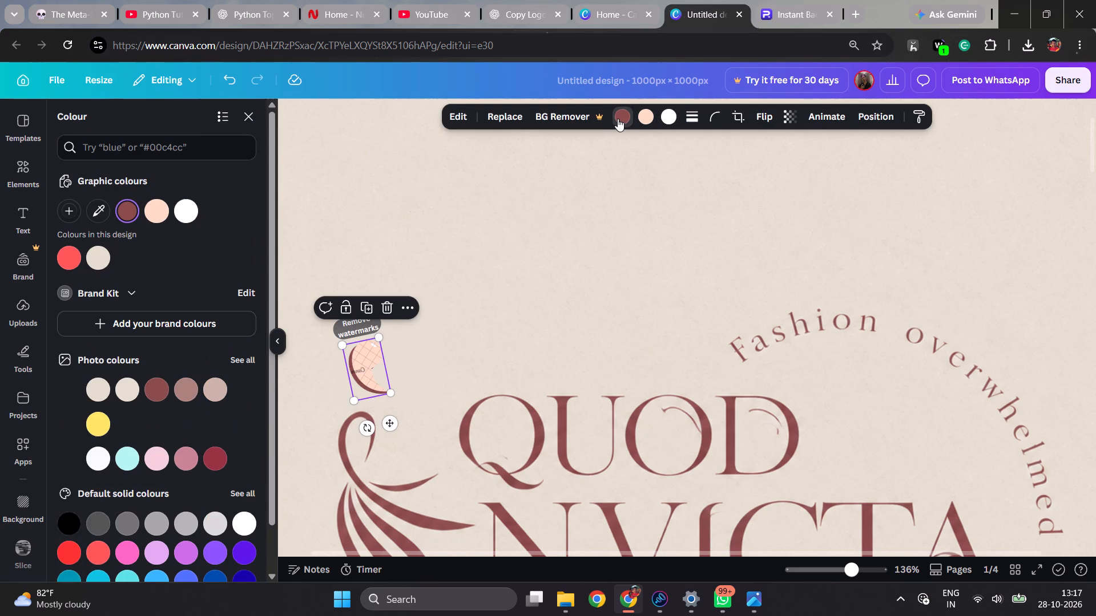
{"action": "left_click", "coordinate": [644, 120]}
{"action": "left_click", "coordinate": [155, 381]}
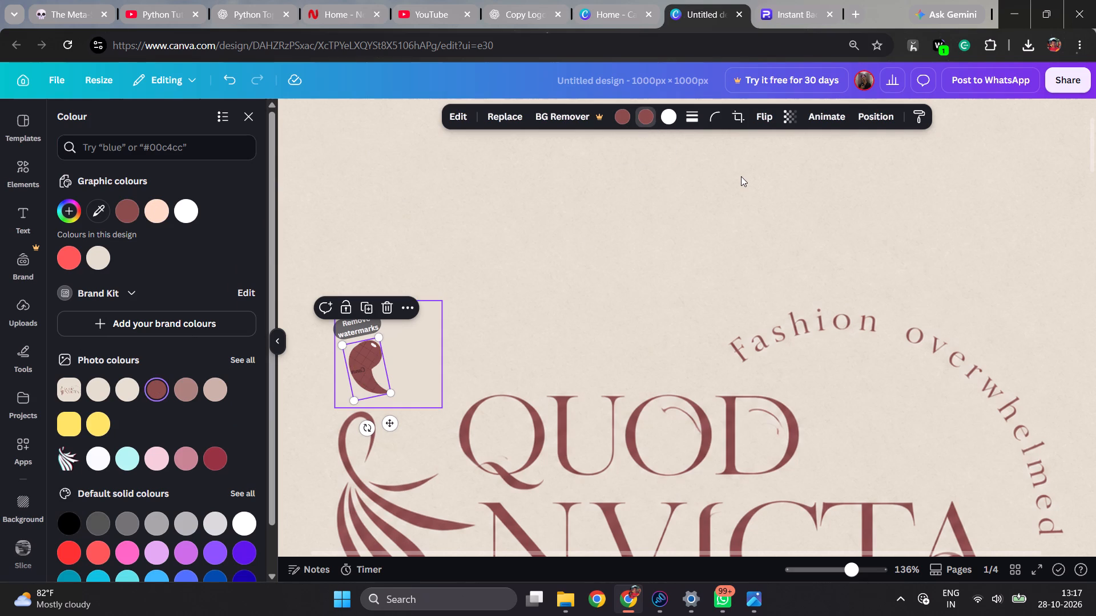
Search the elements for "circle" and place the plain solid circle shape over the area above the QUOD lettering.
{"action": "left_click", "coordinate": [31, 174]}
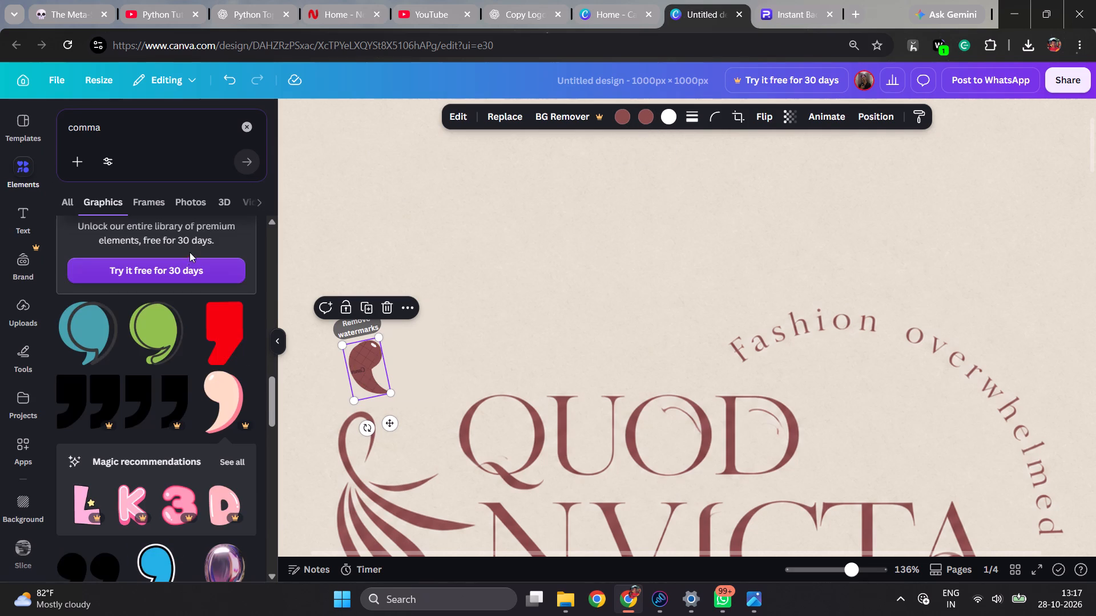
{"action": "left_click", "coordinate": [146, 122]}
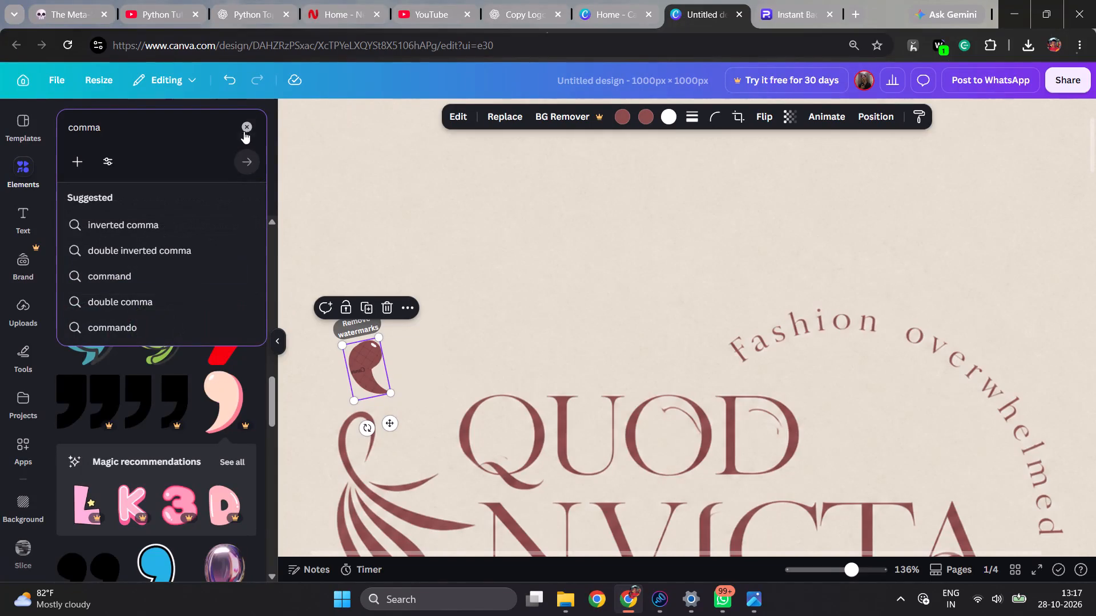
{"action": "left_click", "coordinate": [245, 129]}
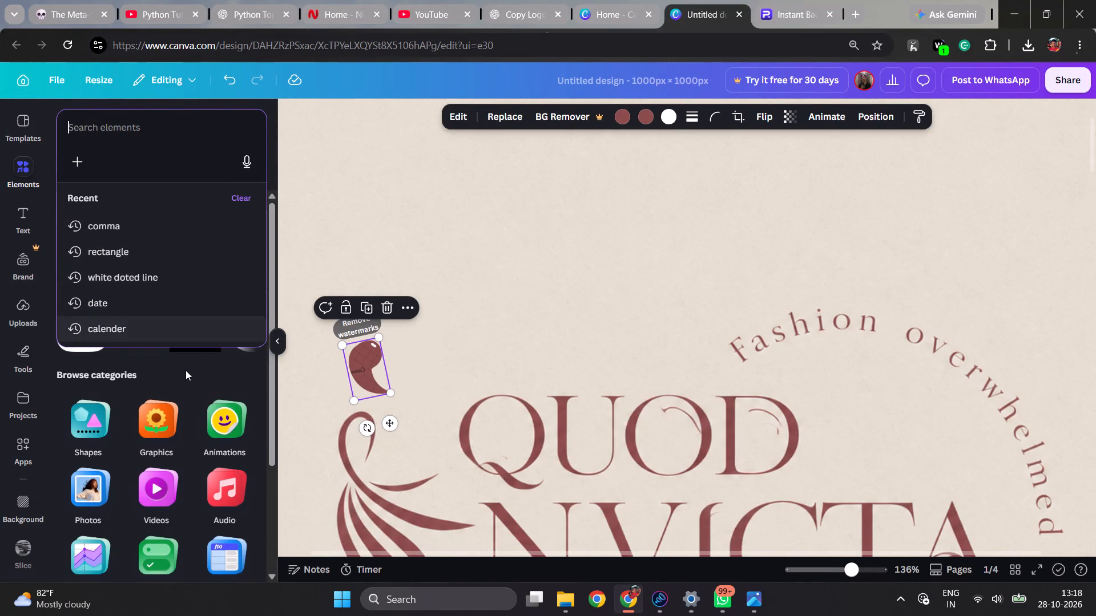
{"action": "left_click", "coordinate": [184, 370]}
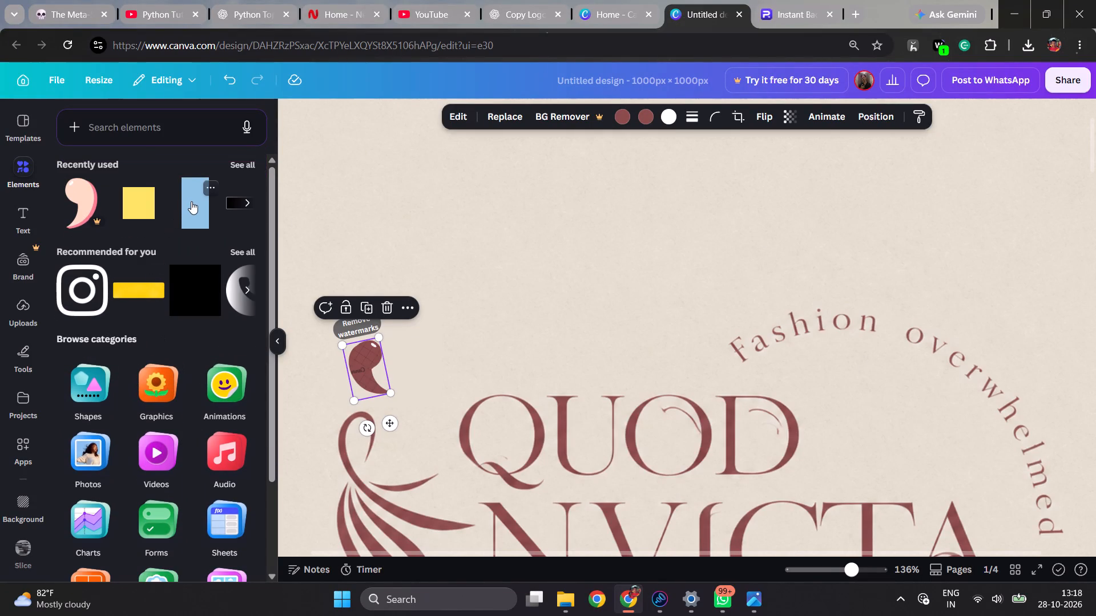
{"action": "left_click", "coordinate": [166, 128]}
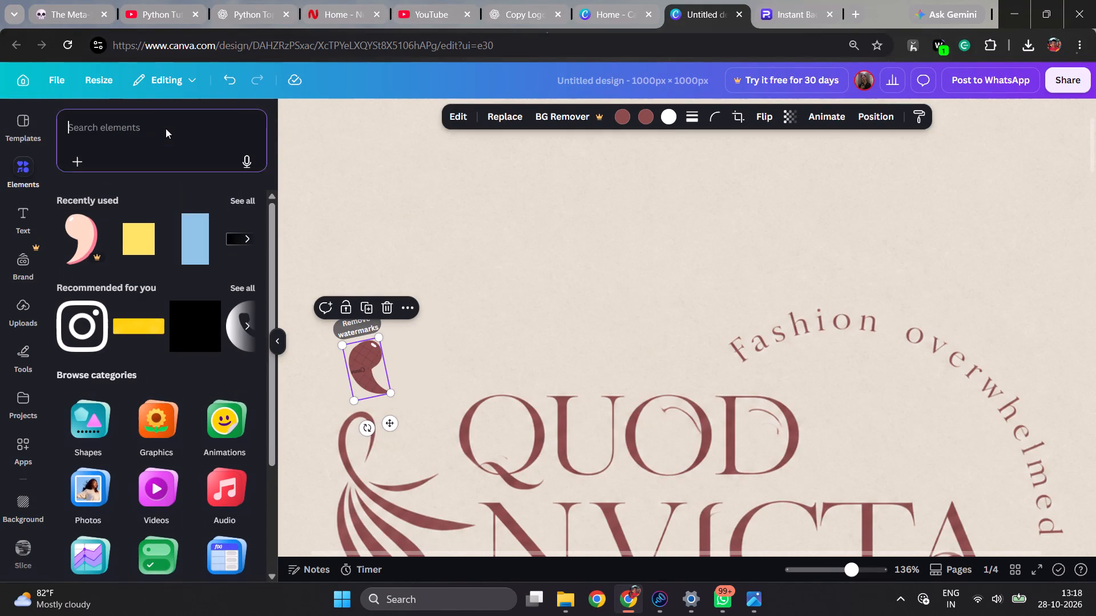
{"action": "type", "text": "circle"}
{"action": "key", "text": "Return"}
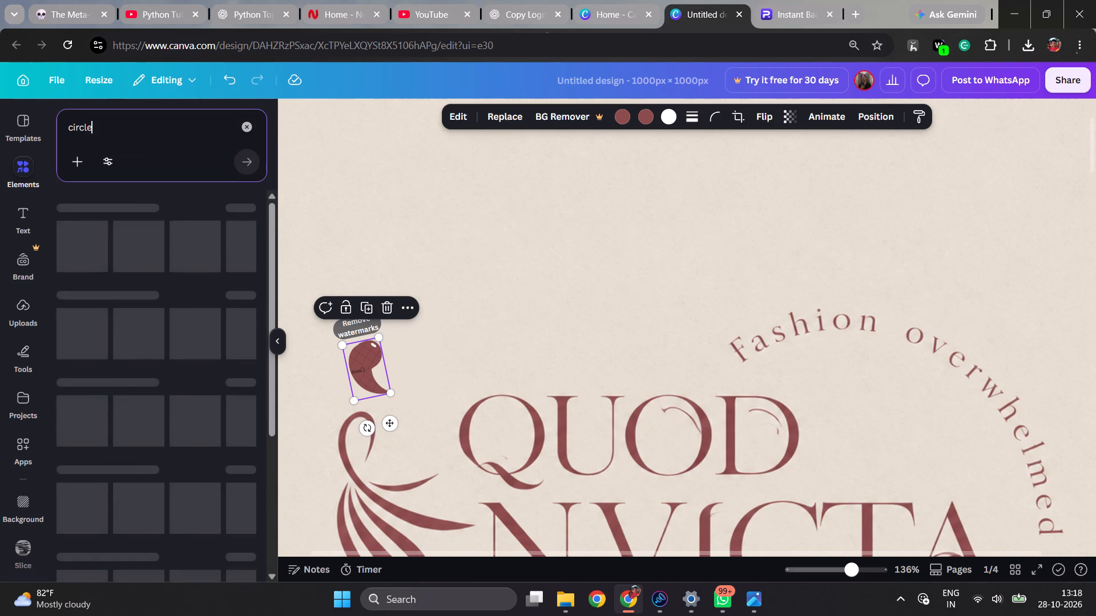
{"action": "left_click", "coordinate": [65, 276]}
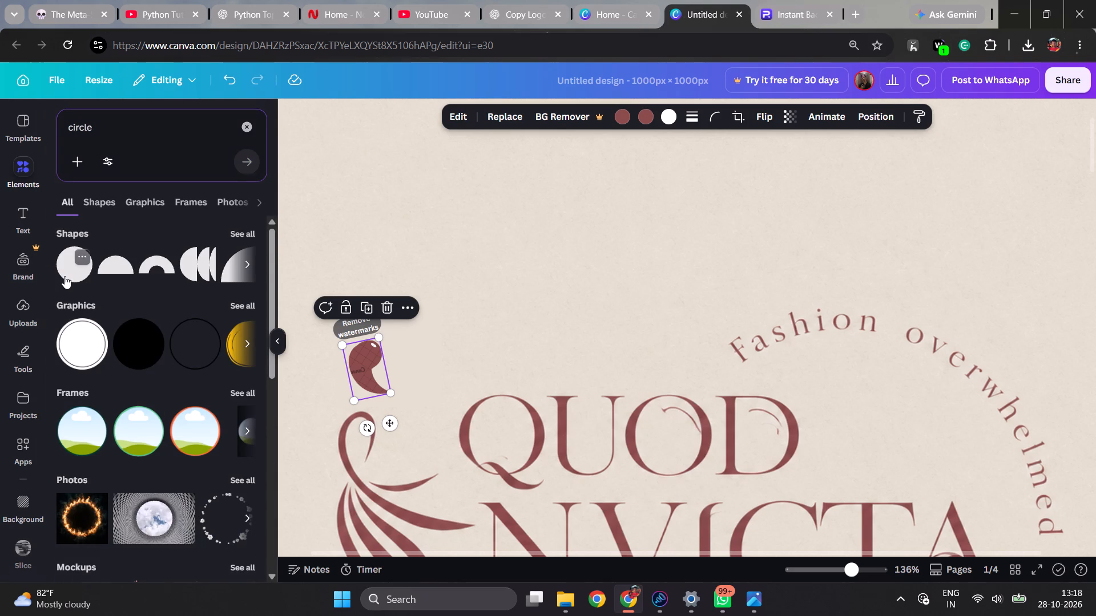
{"action": "left_click_drag", "start_coordinate": [752, 481], "coordinate": [656, 322]}
Recolour the circle with the design's burgundy.
{"action": "left_click", "coordinate": [593, 123]}
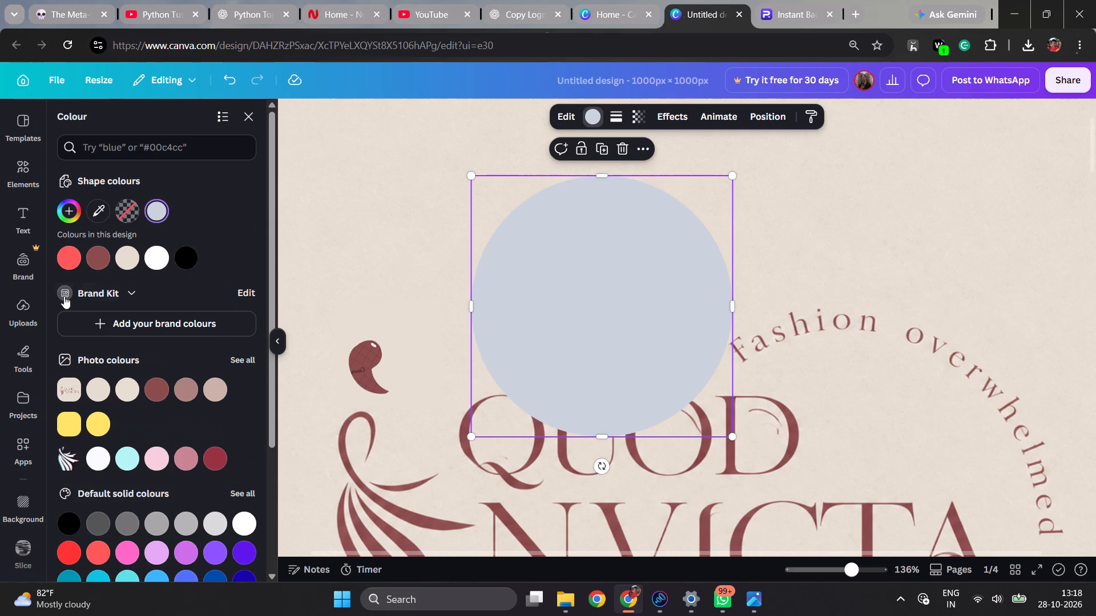
{"action": "left_click", "coordinate": [100, 262]}
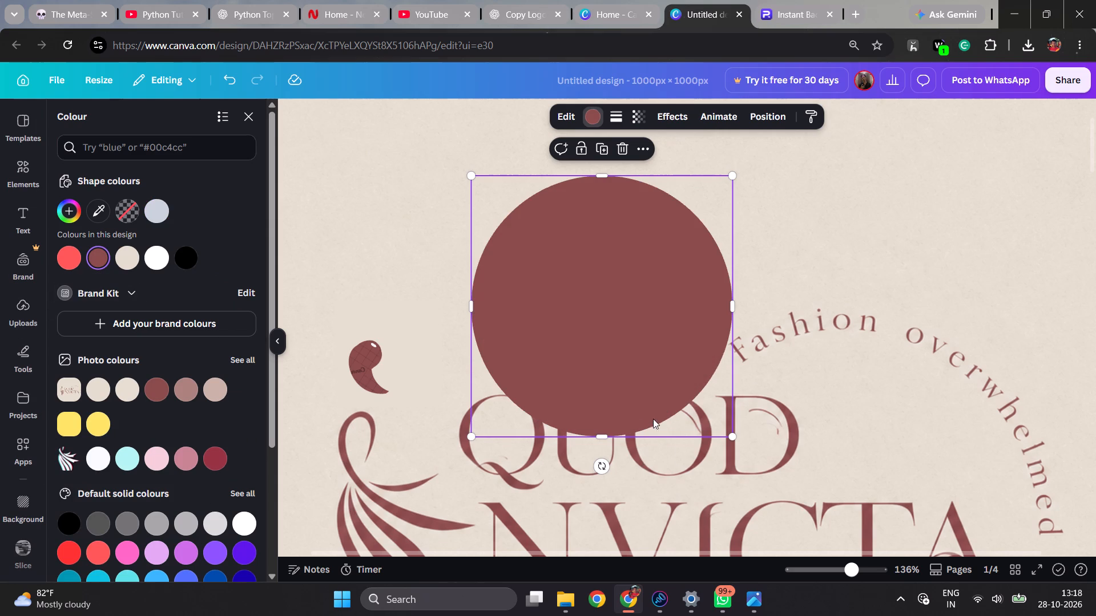
Shrink the burgundy circle to a small dot and place it over the rounded head of the comma graphic.
{"action": "left_click_drag", "start_coordinate": [735, 435], "coordinate": [495, 217]}
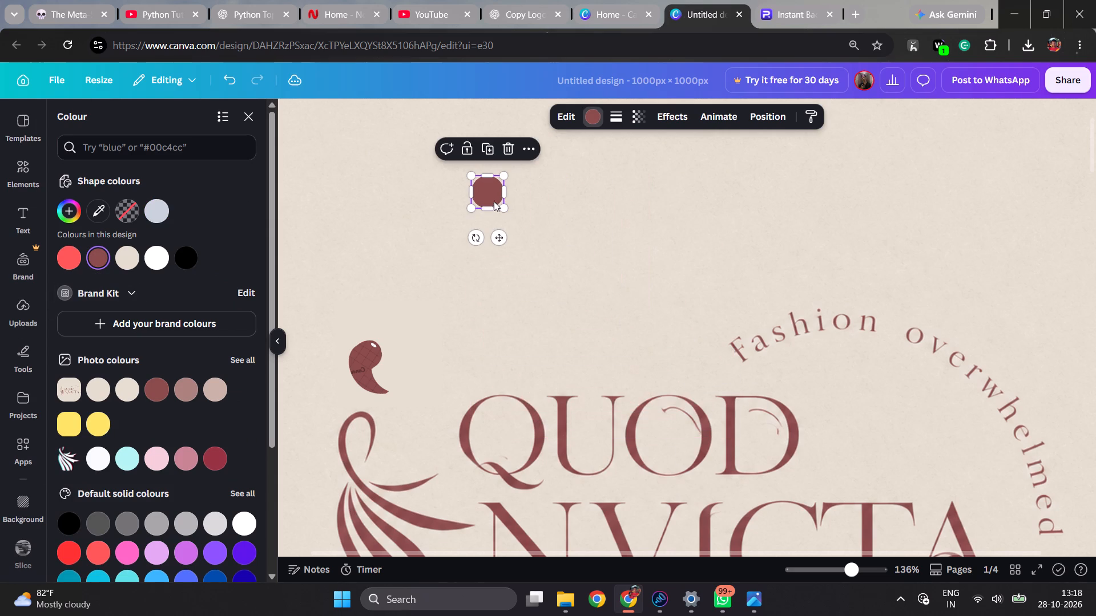
{"action": "left_click_drag", "start_coordinate": [492, 194], "coordinate": [370, 360]}
{"action": "left_click_drag", "start_coordinate": [346, 338], "coordinate": [354, 348]}
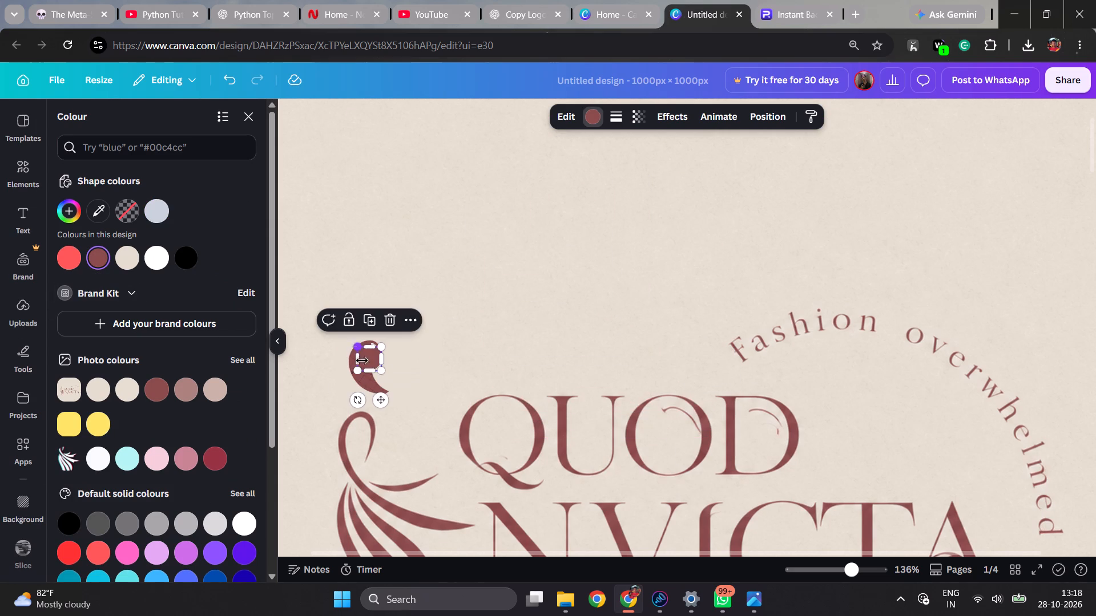
{"action": "left_click", "coordinate": [369, 358]}
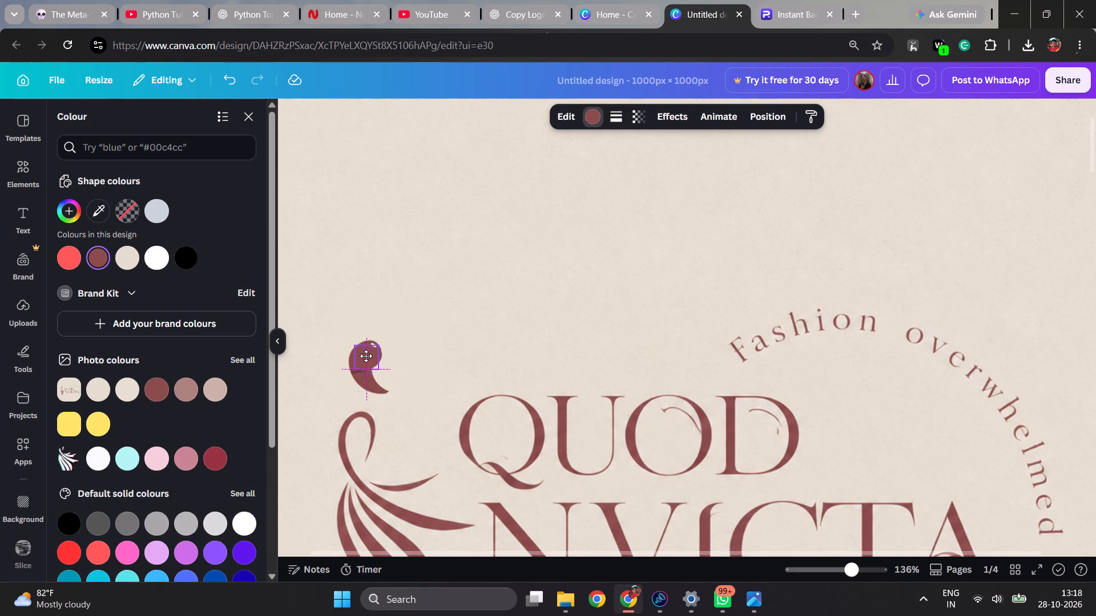
{"action": "left_click", "coordinate": [468, 340]}
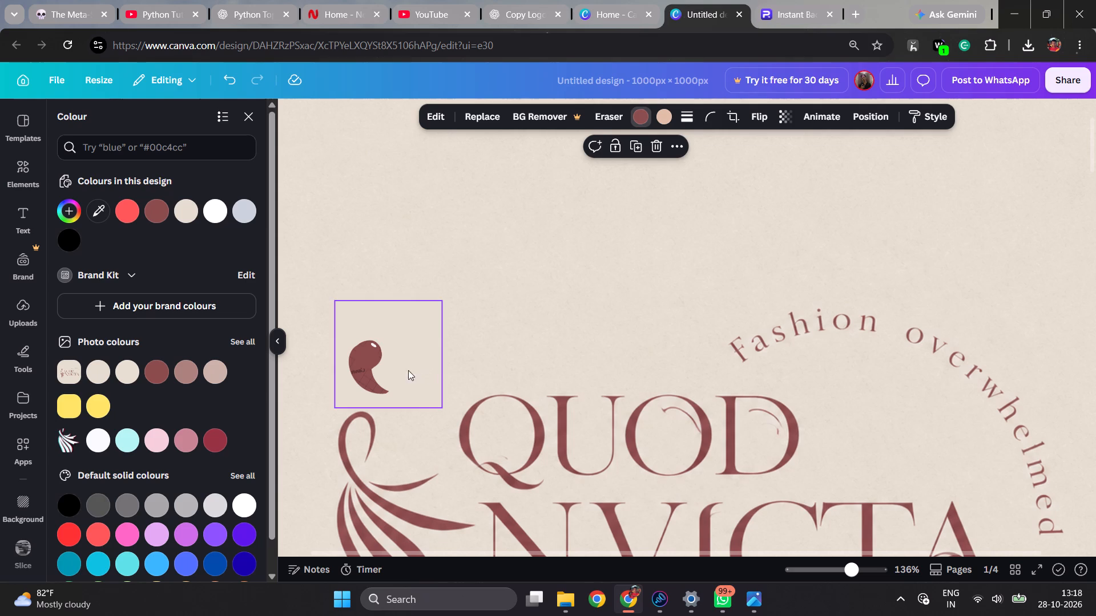
Enlarge the burgundy circle slightly and shift it to cover the white highlight on the comma's head.
{"action": "left_click", "coordinate": [364, 361]}
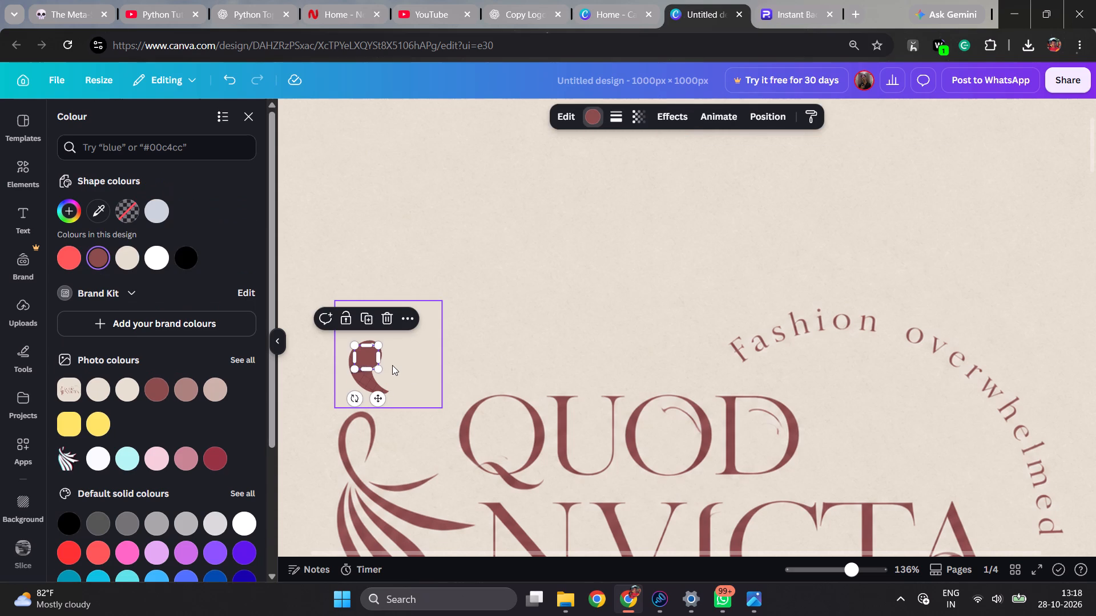
{"action": "scroll", "coordinate": [392, 365], "scroll_direction": "down", "scroll_amount": 2}
{"action": "scroll", "coordinate": [392, 365], "scroll_direction": "up", "scroll_amount": 2}
{"action": "scroll", "coordinate": [342, 379], "scroll_direction": "down", "scroll_amount": 2, "text": "ctrl"}
{"action": "scroll", "coordinate": [342, 379], "scroll_direction": "up", "scroll_amount": 9, "text": "ctrl"}
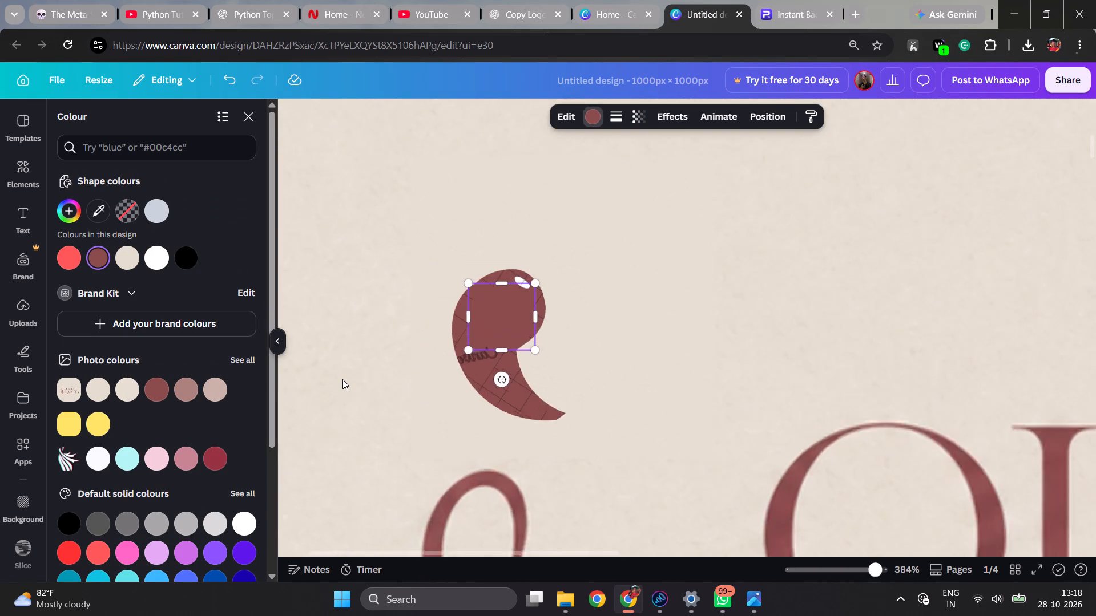
{"action": "scroll", "coordinate": [342, 379], "scroll_direction": "up", "scroll_amount": 2, "text": "ctrl"}
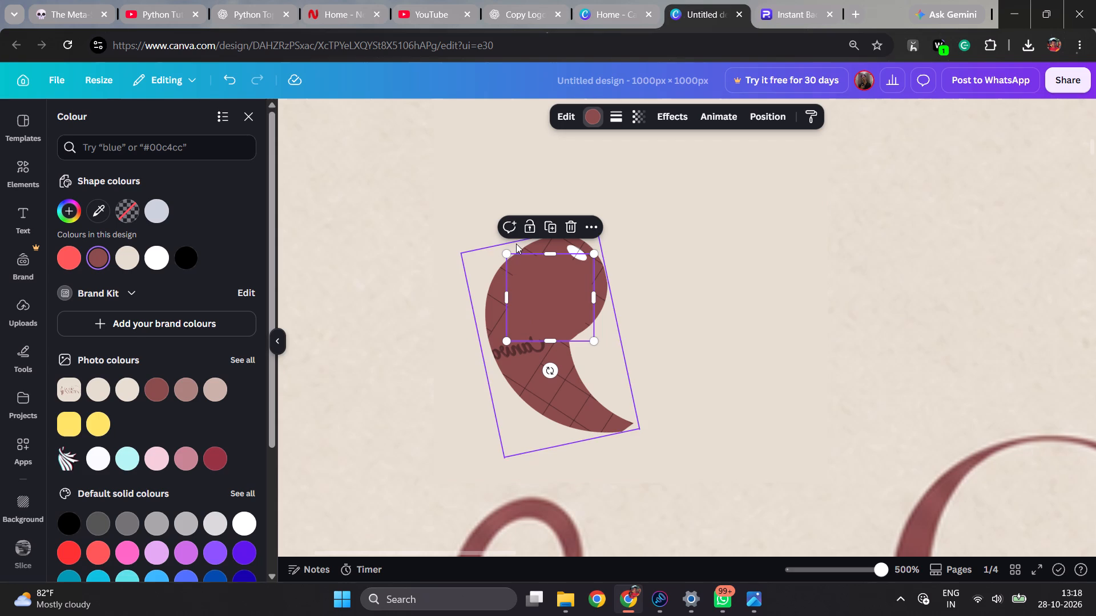
{"action": "left_click_drag", "start_coordinate": [503, 254], "coordinate": [476, 232]}
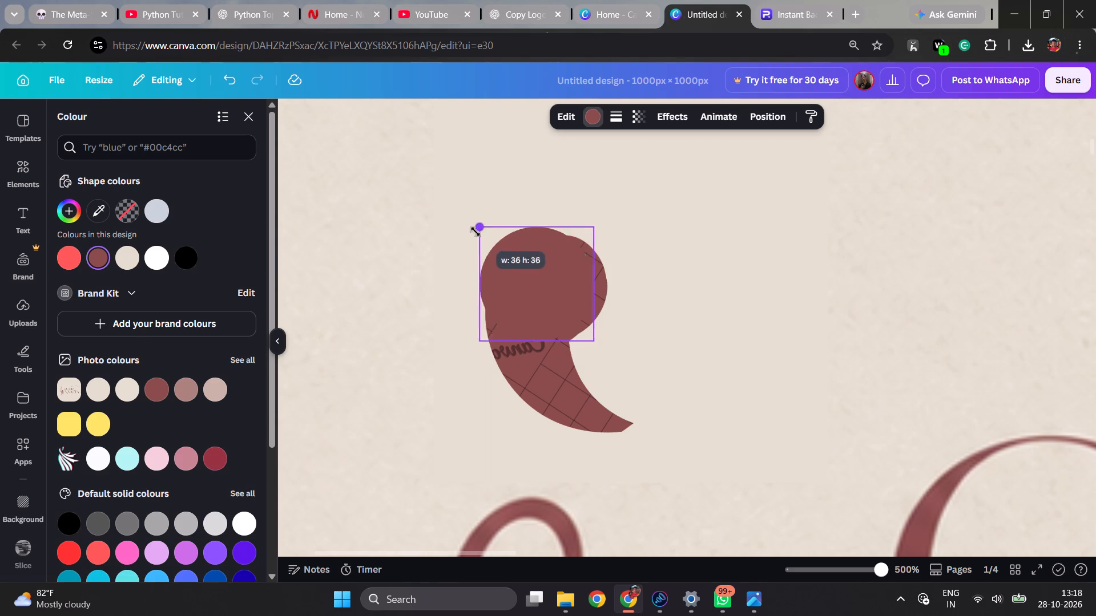
{"action": "left_click_drag", "start_coordinate": [476, 232], "coordinate": [490, 249]}
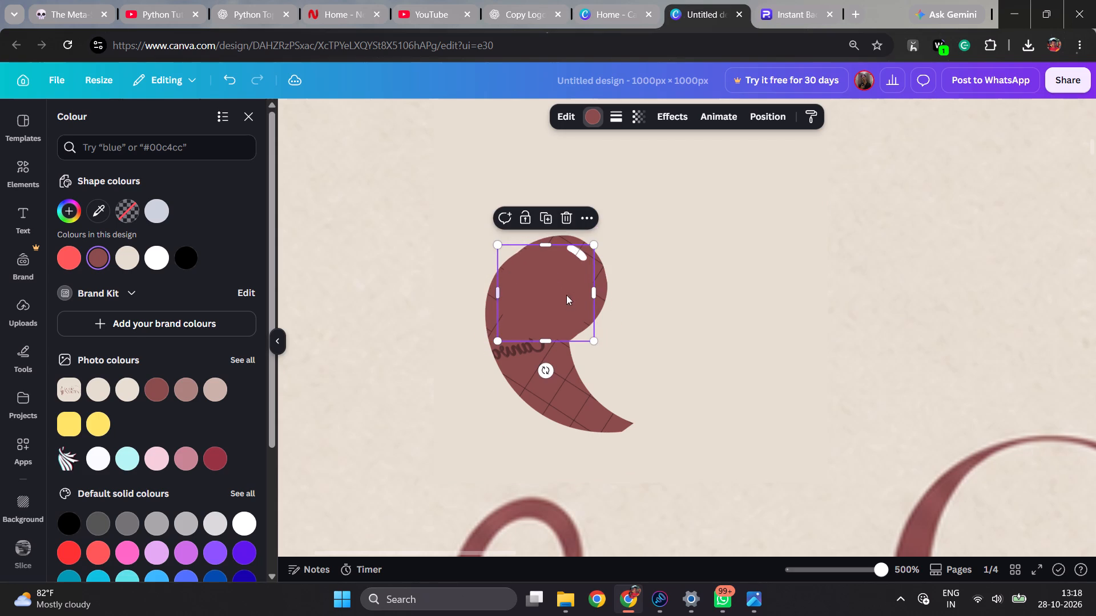
{"action": "left_click_drag", "start_coordinate": [565, 295], "coordinate": [577, 283]}
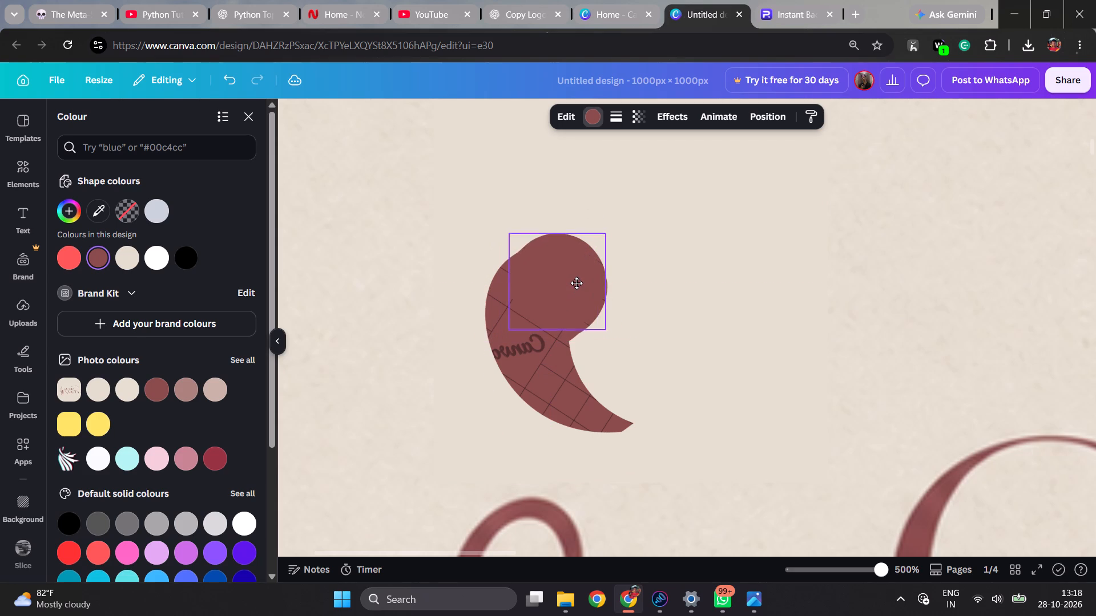
{"action": "left_click_drag", "start_coordinate": [577, 283], "coordinate": [576, 287]}
{"action": "left_click", "coordinate": [744, 291]}
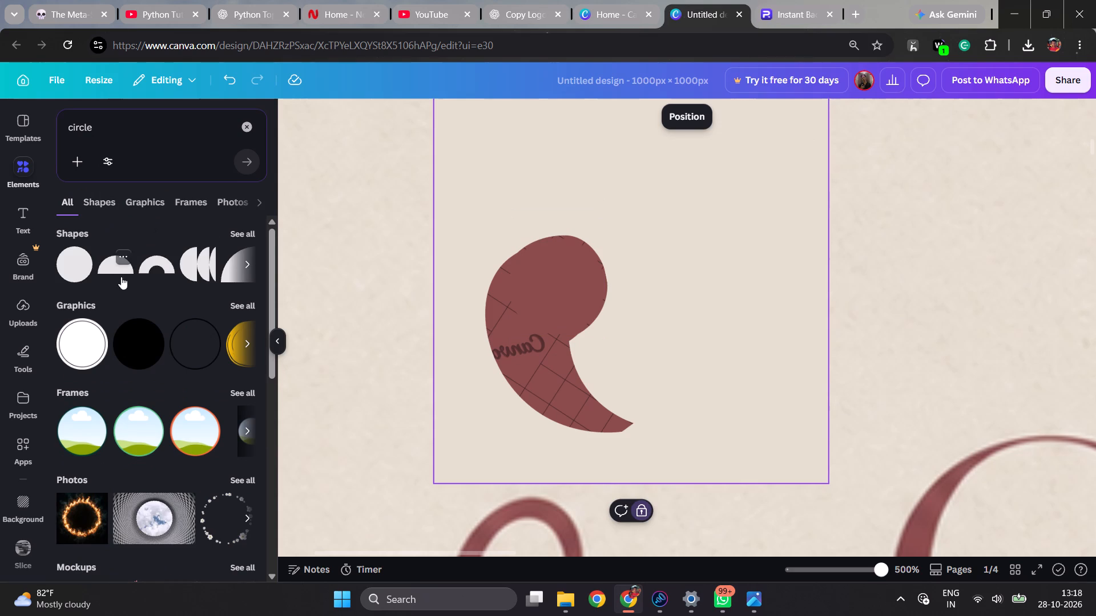
Add a solid semicircle shape from the circle search results to the logo design.
{"action": "left_click", "coordinate": [119, 261]}
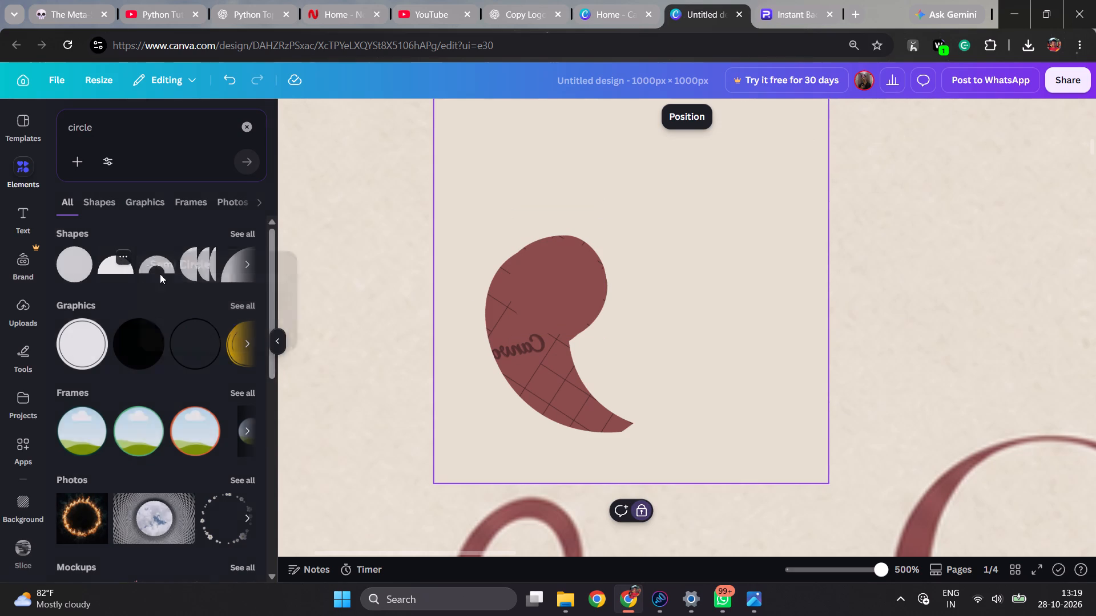
{"action": "left_click", "coordinate": [115, 268]}
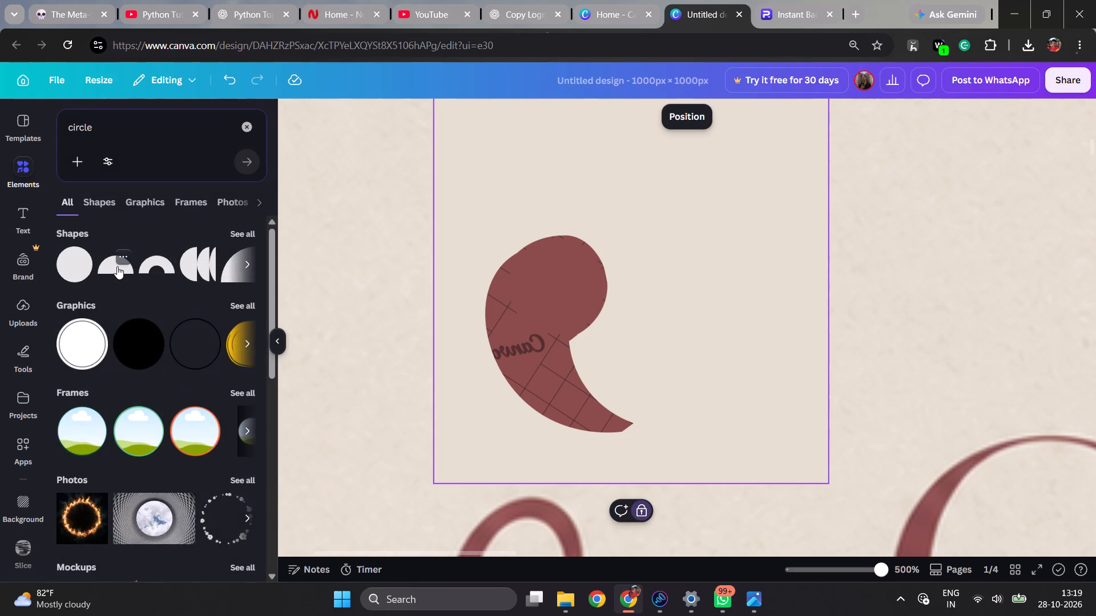
{"action": "left_click", "coordinate": [117, 266]}
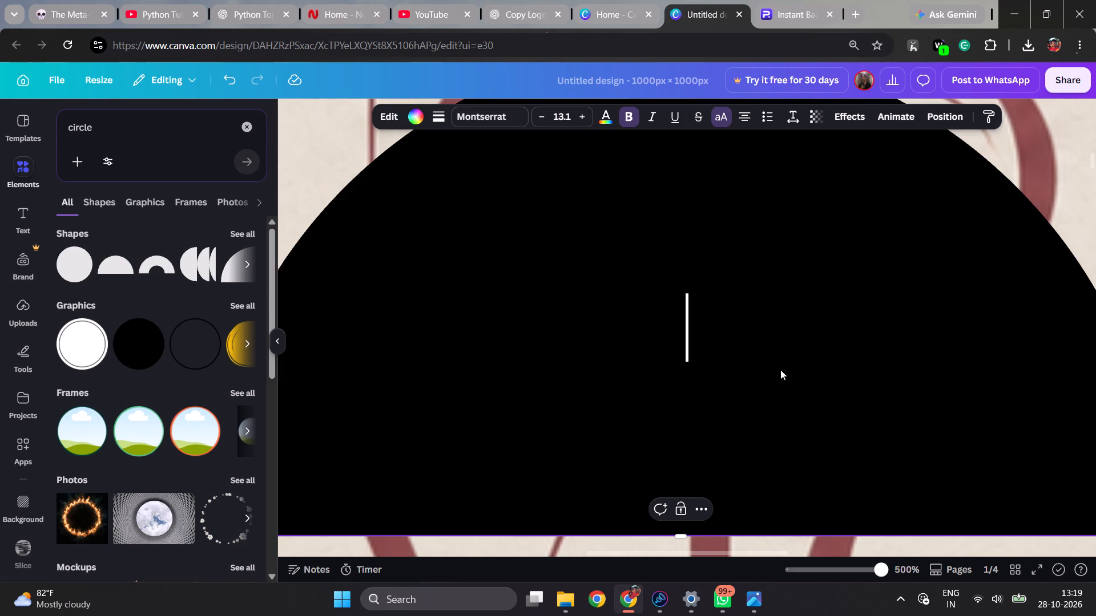
{"action": "left_click", "coordinate": [1056, 155]}
{"action": "scroll", "coordinate": [724, 383], "scroll_direction": "down", "scroll_amount": 3}
{"action": "scroll", "coordinate": [724, 383], "scroll_direction": "up", "scroll_amount": 3}
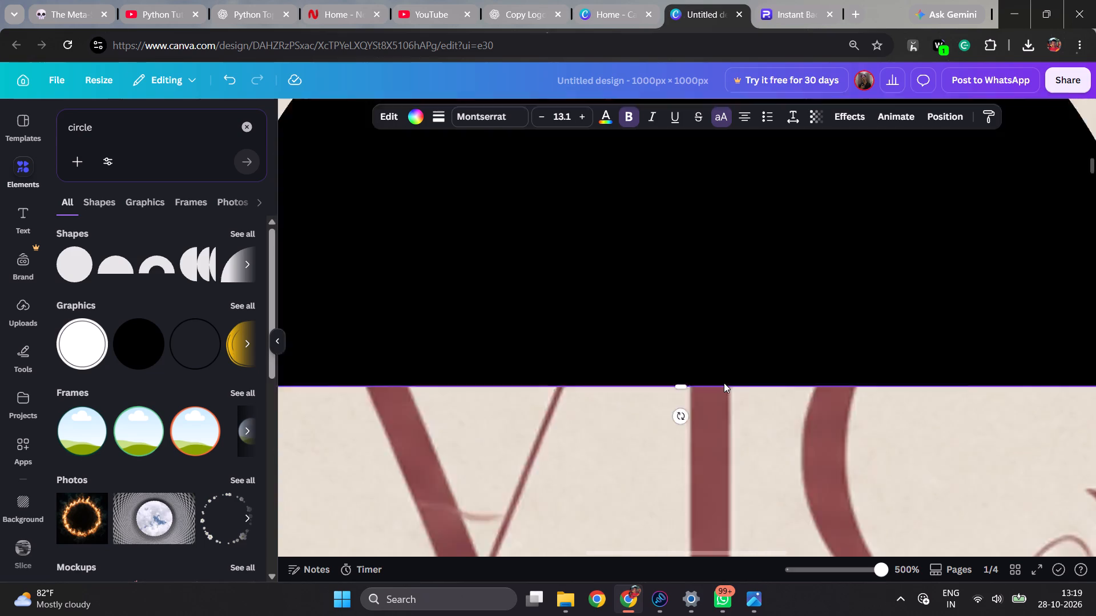
{"action": "scroll", "coordinate": [724, 383], "scroll_direction": "up", "scroll_amount": 1}
{"action": "scroll", "coordinate": [724, 383], "scroll_direction": "down", "scroll_amount": 1}
{"action": "scroll", "coordinate": [724, 383], "scroll_direction": "down", "scroll_amount": 4, "text": "ctrl"}
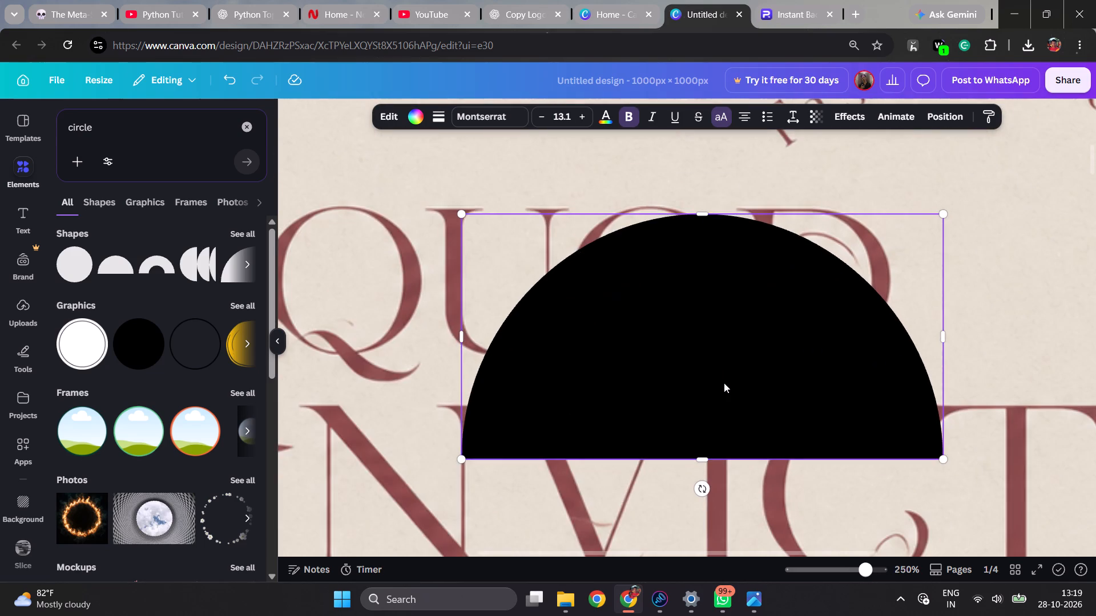
{"action": "scroll", "coordinate": [724, 383], "scroll_direction": "down", "scroll_amount": 4, "text": "ctrl"}
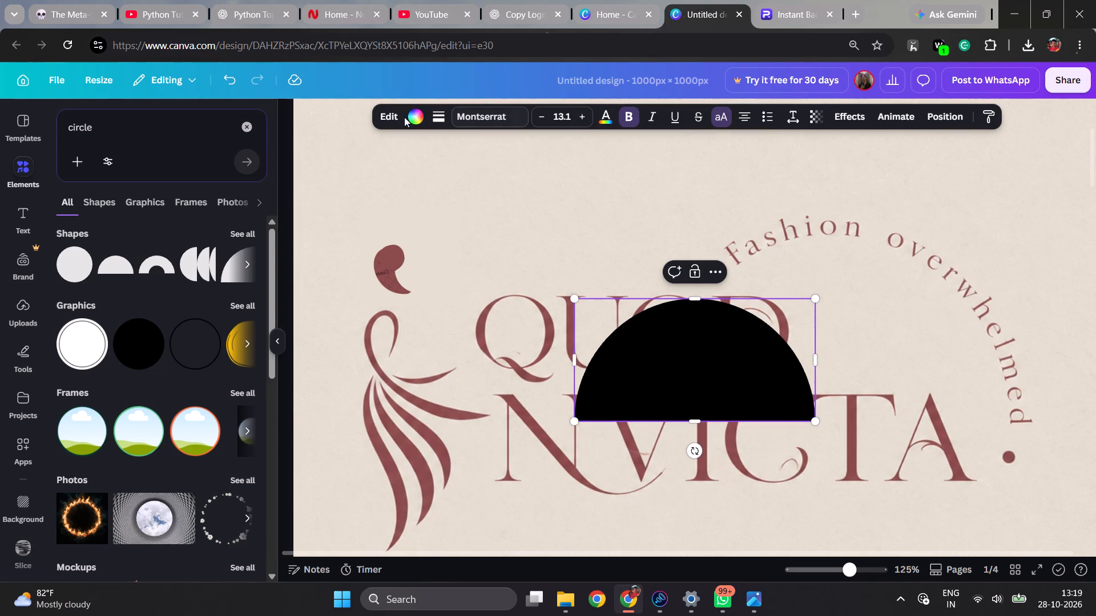
Recolour the semicircle with the design's burgundy.
{"action": "left_click", "coordinate": [1039, 179]}
{"action": "left_click", "coordinate": [676, 379]}
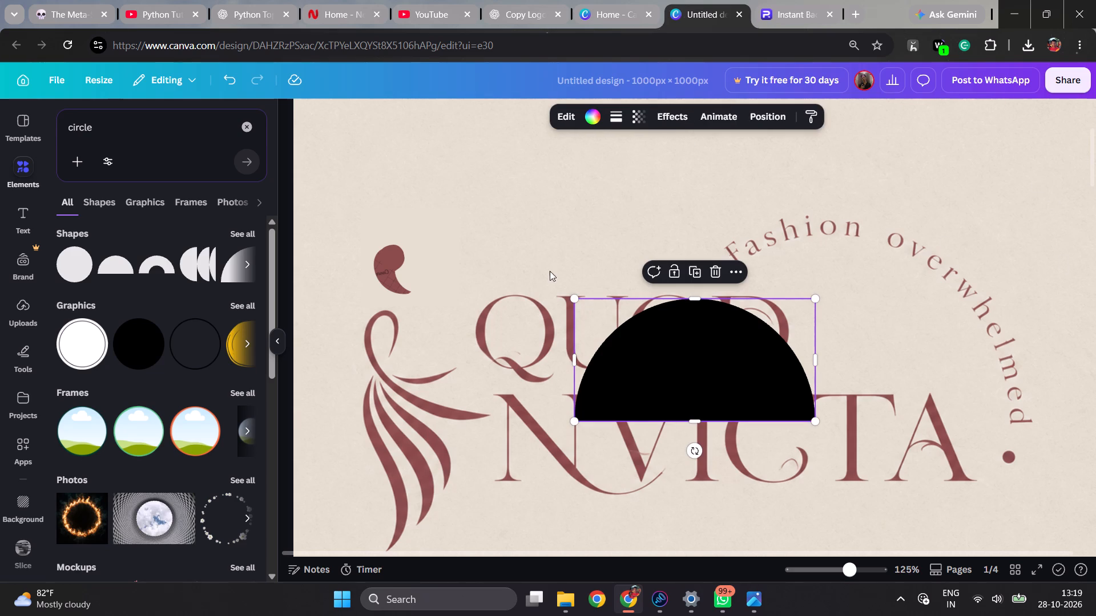
{"action": "left_click", "coordinate": [592, 121]}
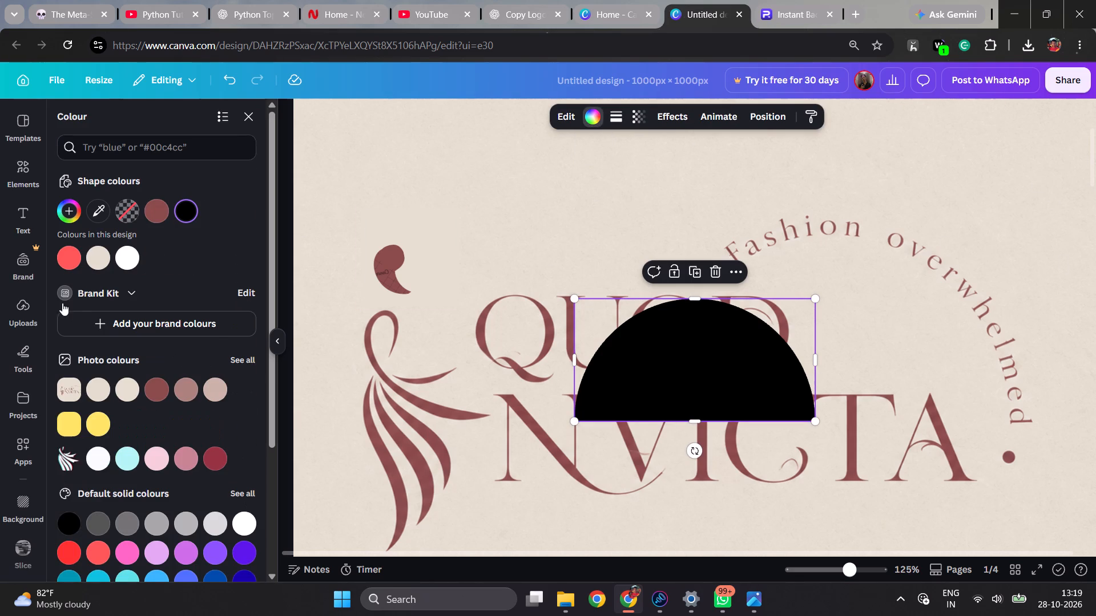
{"action": "left_click", "coordinate": [157, 211]}
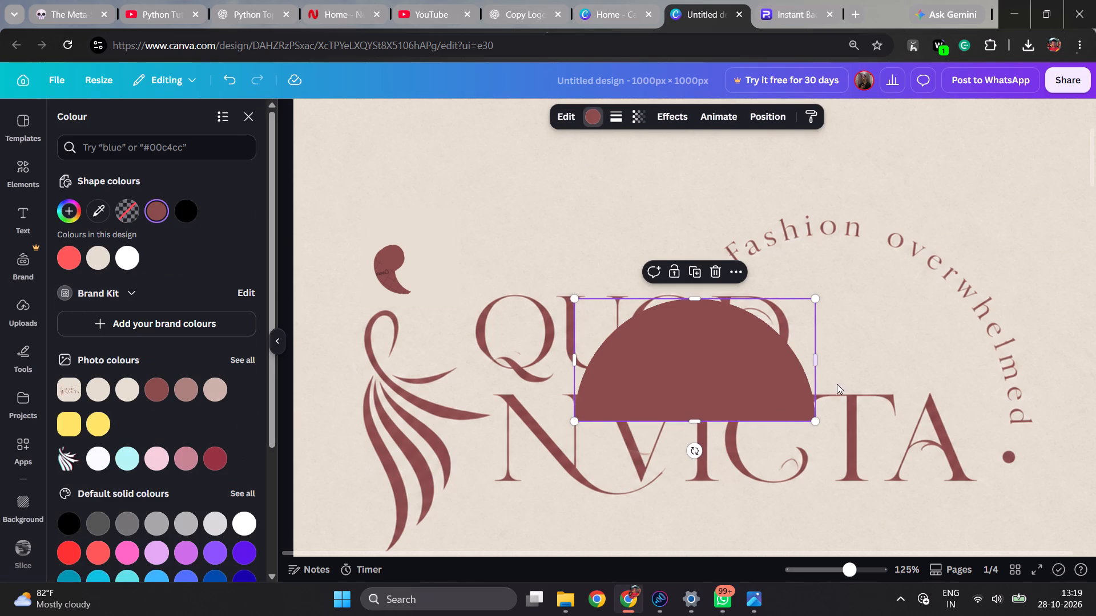
Rotate the semicircle to about -132° and shrink it to a small shape above the QUOD lettering.
{"action": "left_click_drag", "start_coordinate": [691, 453], "coordinate": [771, 305]}
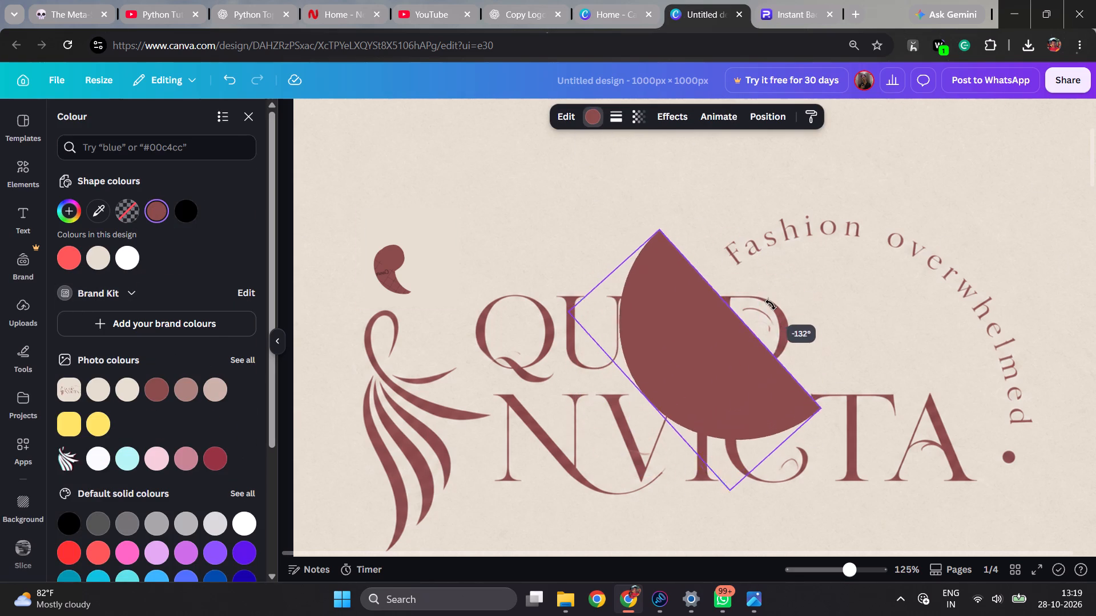
{"action": "left_click_drag", "start_coordinate": [771, 305], "coordinate": [771, 305]}
{"action": "left_click_drag", "start_coordinate": [724, 487], "coordinate": [723, 374]}
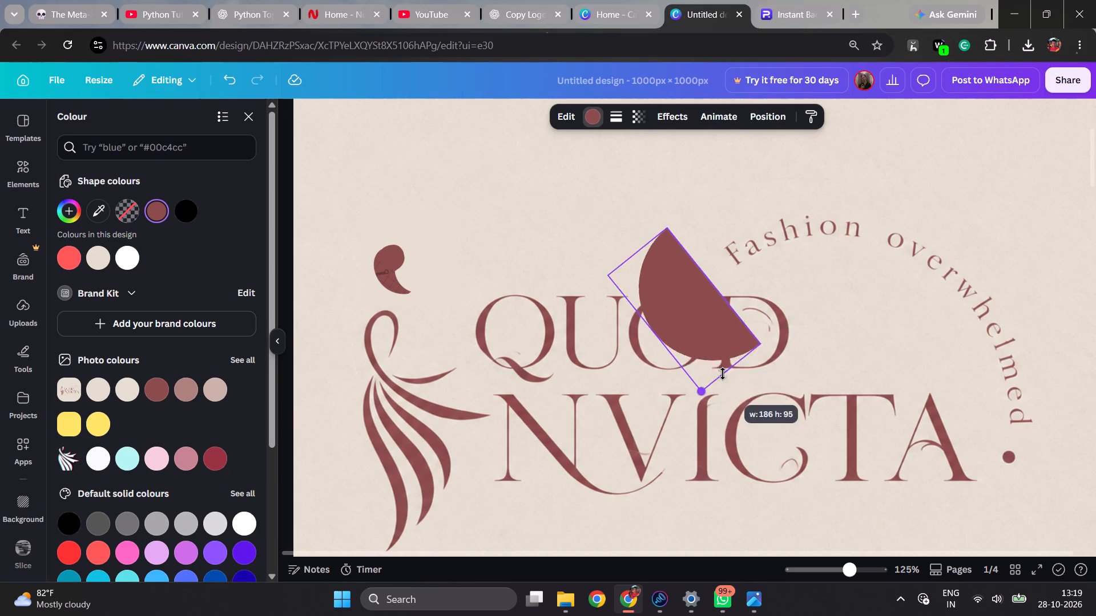
{"action": "left_click_drag", "start_coordinate": [723, 374], "coordinate": [684, 266]}
{"action": "left_click_drag", "start_coordinate": [678, 248], "coordinate": [345, 286]}
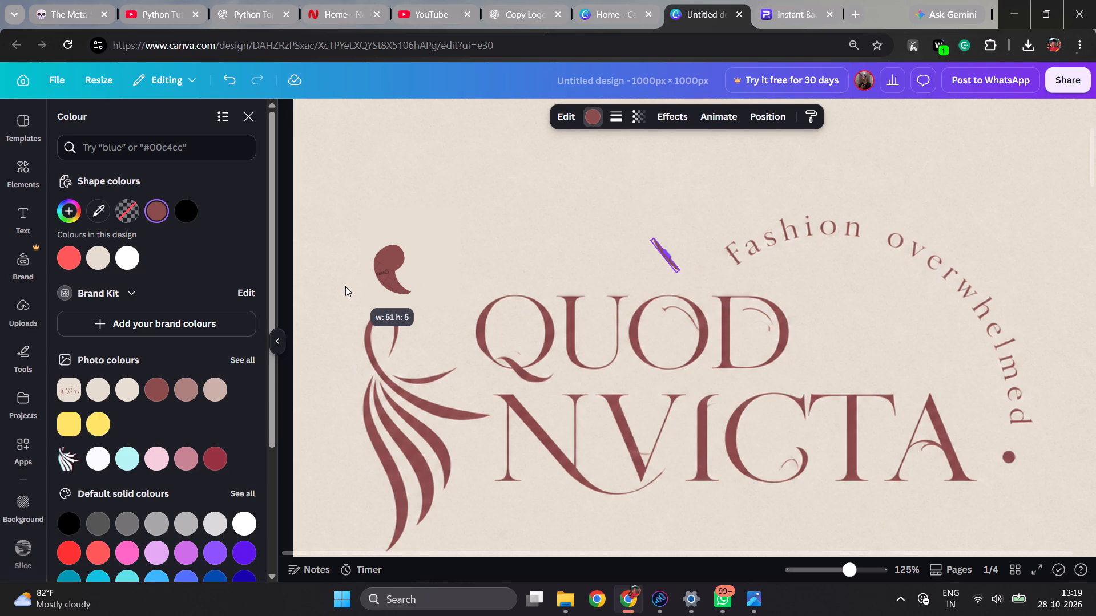
{"action": "key", "text": "ctrl+z"}
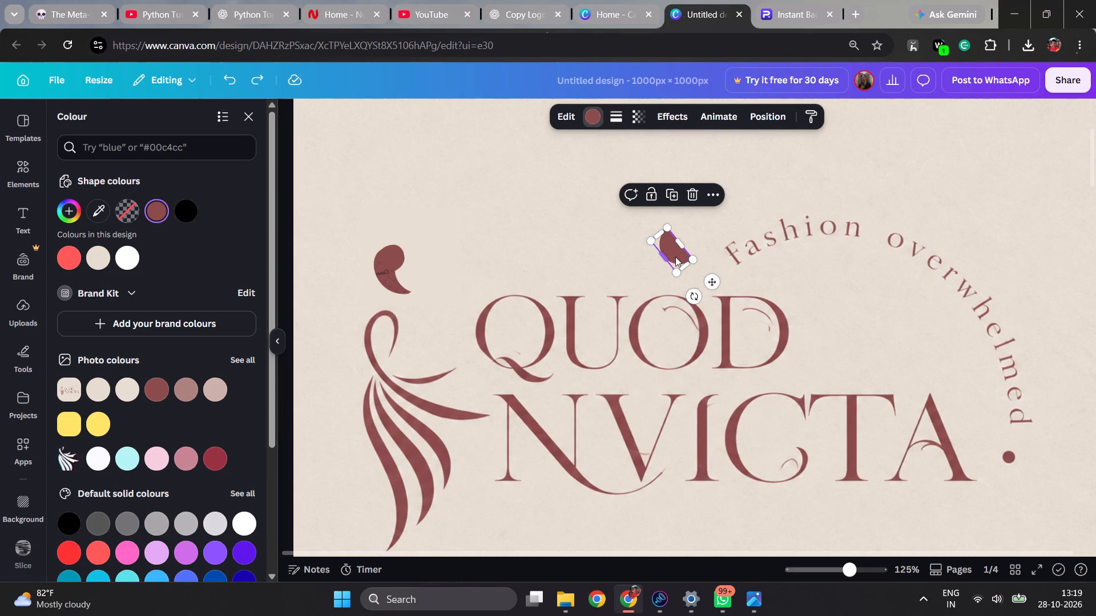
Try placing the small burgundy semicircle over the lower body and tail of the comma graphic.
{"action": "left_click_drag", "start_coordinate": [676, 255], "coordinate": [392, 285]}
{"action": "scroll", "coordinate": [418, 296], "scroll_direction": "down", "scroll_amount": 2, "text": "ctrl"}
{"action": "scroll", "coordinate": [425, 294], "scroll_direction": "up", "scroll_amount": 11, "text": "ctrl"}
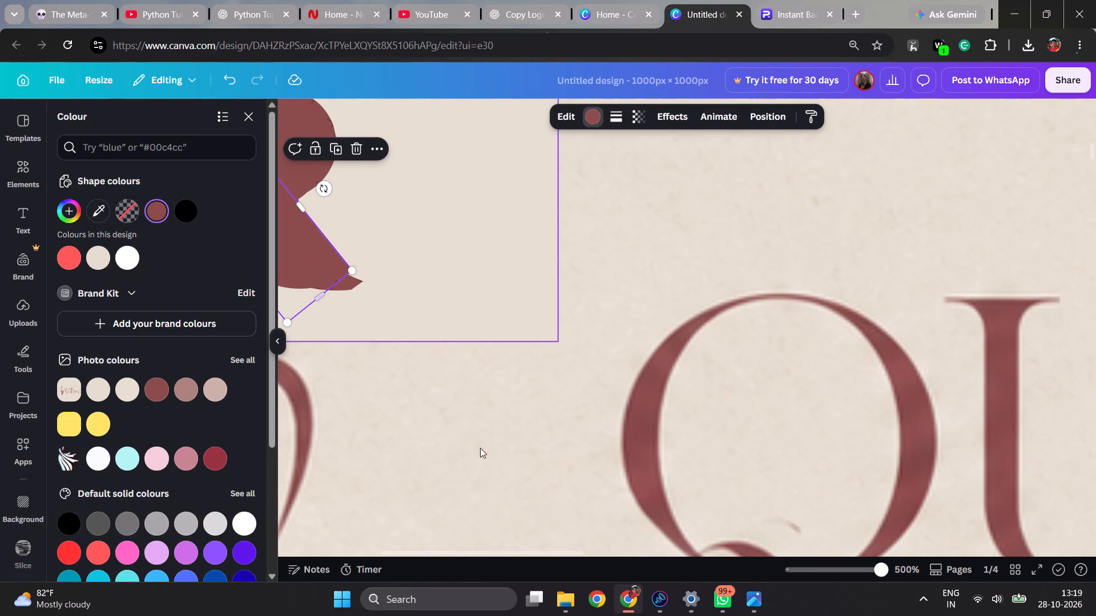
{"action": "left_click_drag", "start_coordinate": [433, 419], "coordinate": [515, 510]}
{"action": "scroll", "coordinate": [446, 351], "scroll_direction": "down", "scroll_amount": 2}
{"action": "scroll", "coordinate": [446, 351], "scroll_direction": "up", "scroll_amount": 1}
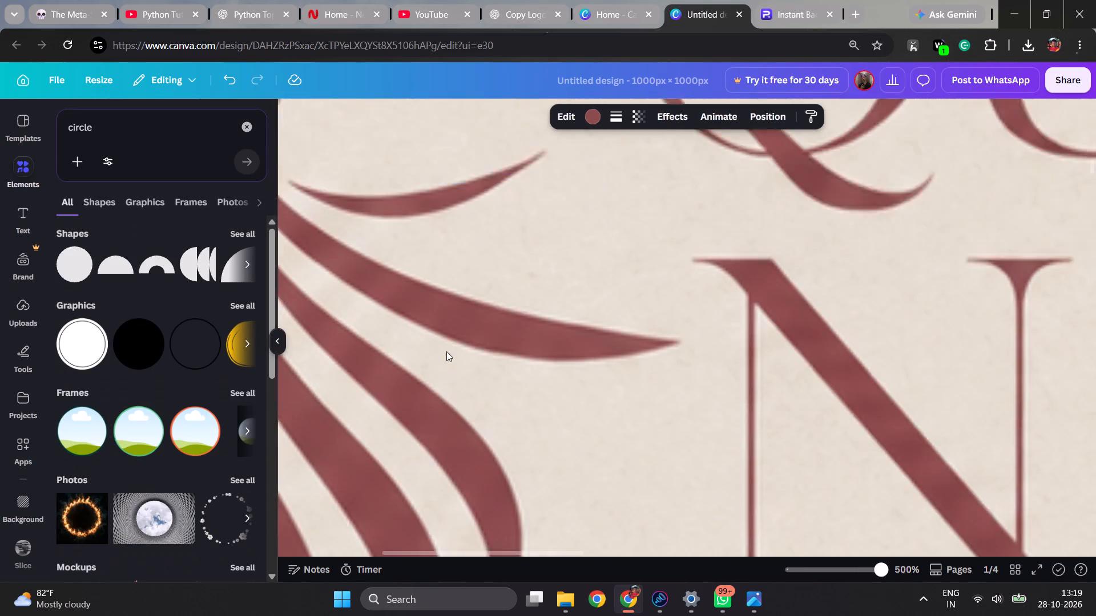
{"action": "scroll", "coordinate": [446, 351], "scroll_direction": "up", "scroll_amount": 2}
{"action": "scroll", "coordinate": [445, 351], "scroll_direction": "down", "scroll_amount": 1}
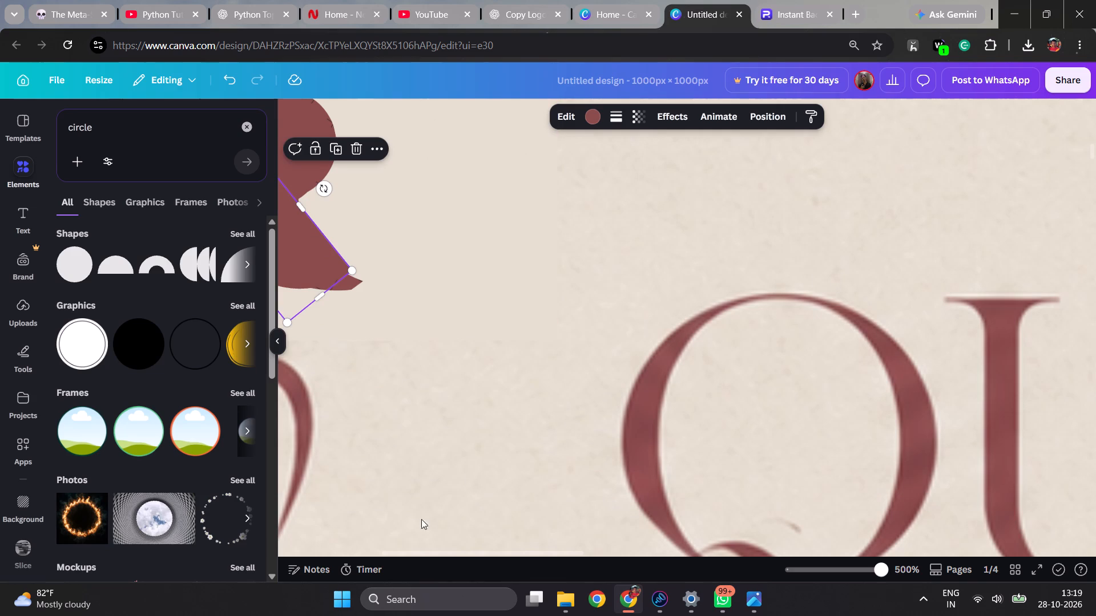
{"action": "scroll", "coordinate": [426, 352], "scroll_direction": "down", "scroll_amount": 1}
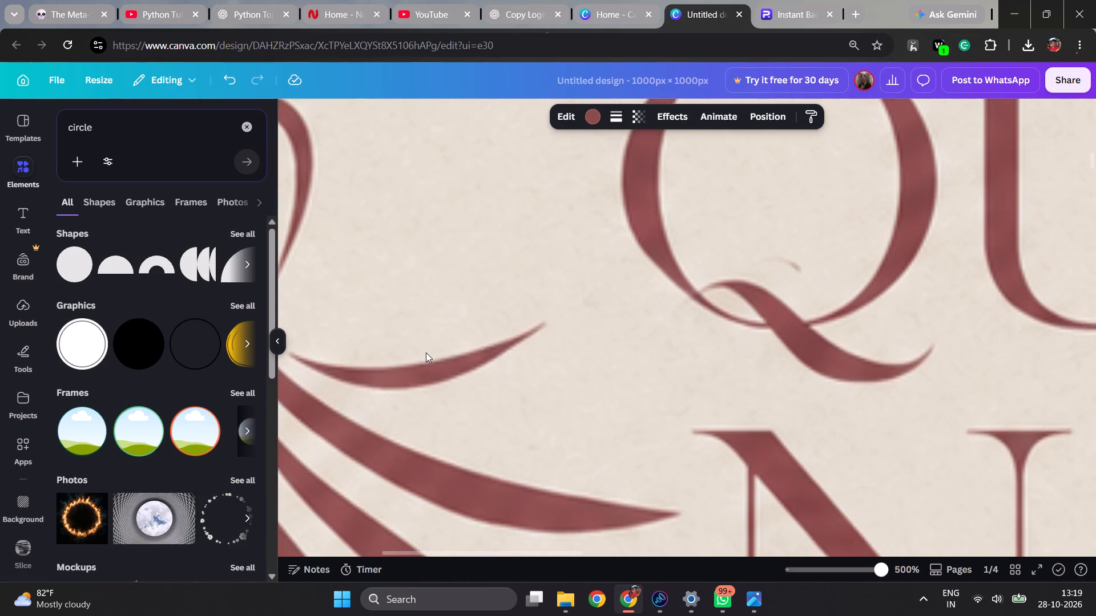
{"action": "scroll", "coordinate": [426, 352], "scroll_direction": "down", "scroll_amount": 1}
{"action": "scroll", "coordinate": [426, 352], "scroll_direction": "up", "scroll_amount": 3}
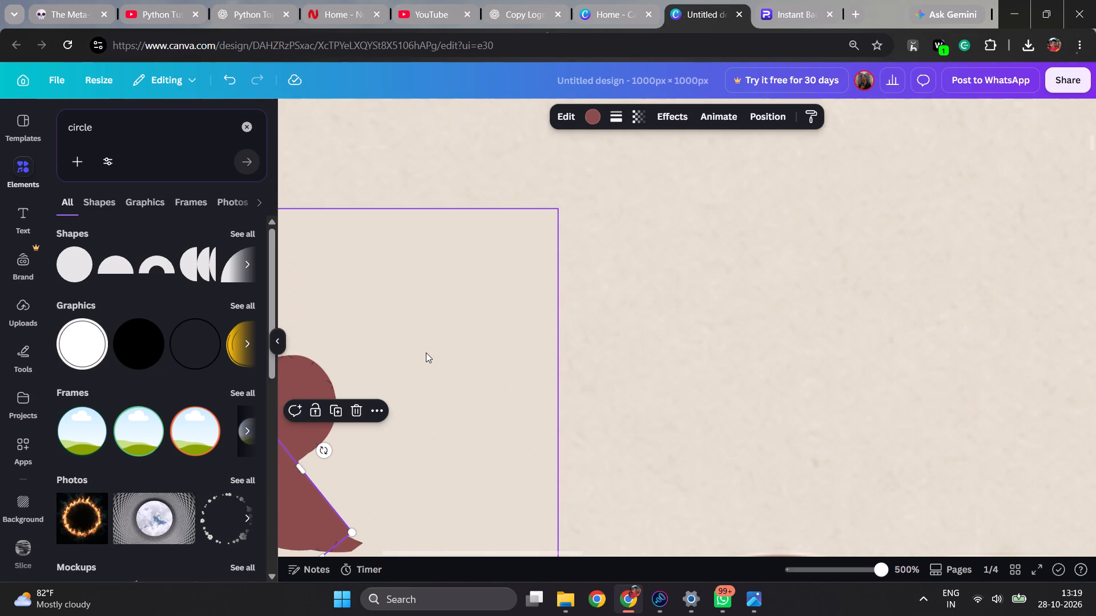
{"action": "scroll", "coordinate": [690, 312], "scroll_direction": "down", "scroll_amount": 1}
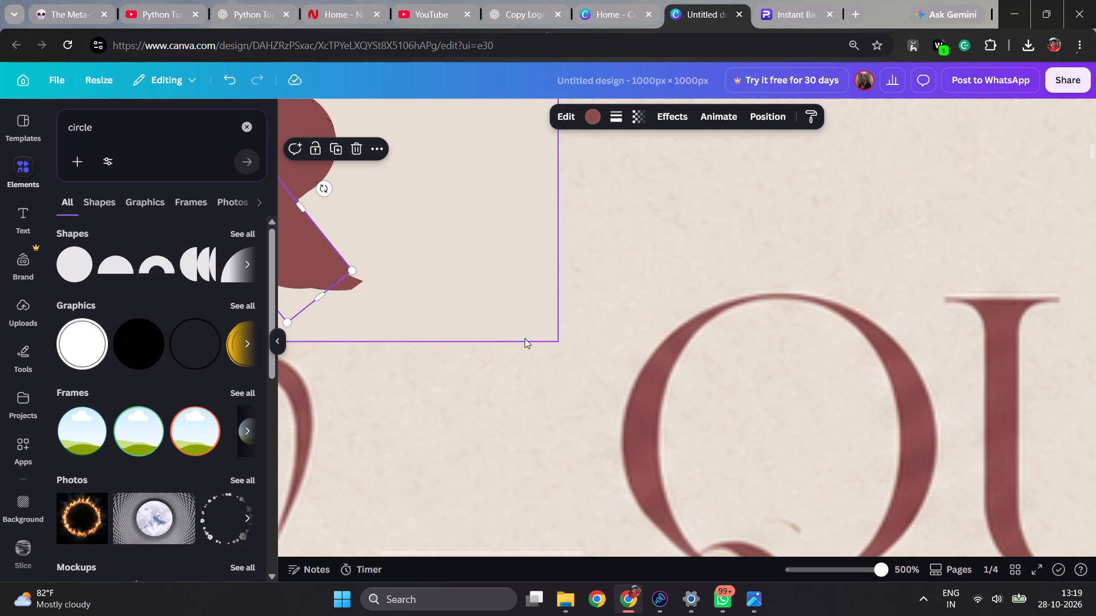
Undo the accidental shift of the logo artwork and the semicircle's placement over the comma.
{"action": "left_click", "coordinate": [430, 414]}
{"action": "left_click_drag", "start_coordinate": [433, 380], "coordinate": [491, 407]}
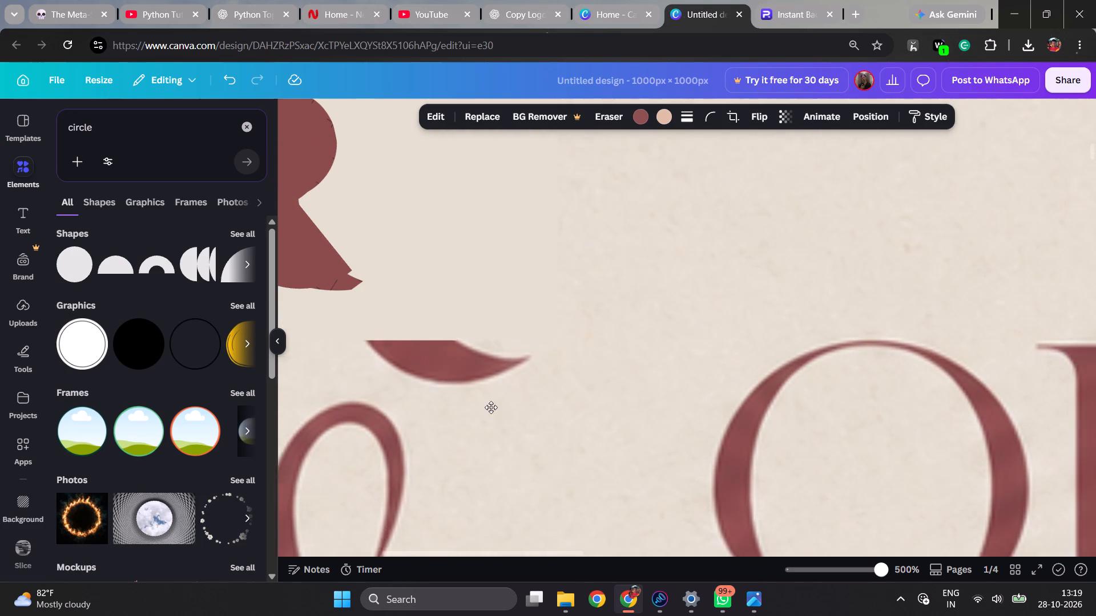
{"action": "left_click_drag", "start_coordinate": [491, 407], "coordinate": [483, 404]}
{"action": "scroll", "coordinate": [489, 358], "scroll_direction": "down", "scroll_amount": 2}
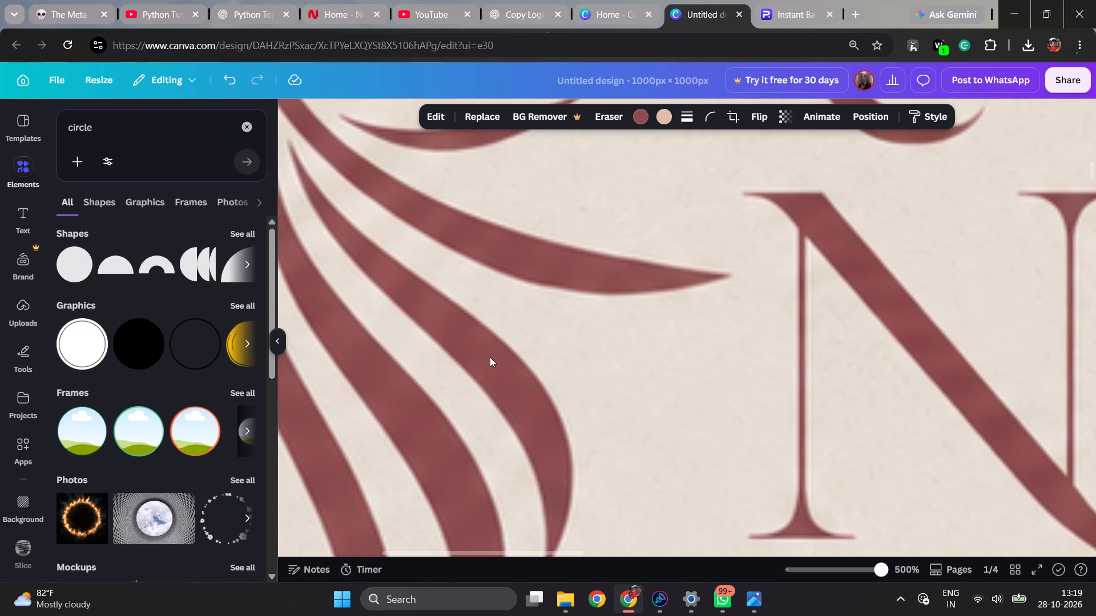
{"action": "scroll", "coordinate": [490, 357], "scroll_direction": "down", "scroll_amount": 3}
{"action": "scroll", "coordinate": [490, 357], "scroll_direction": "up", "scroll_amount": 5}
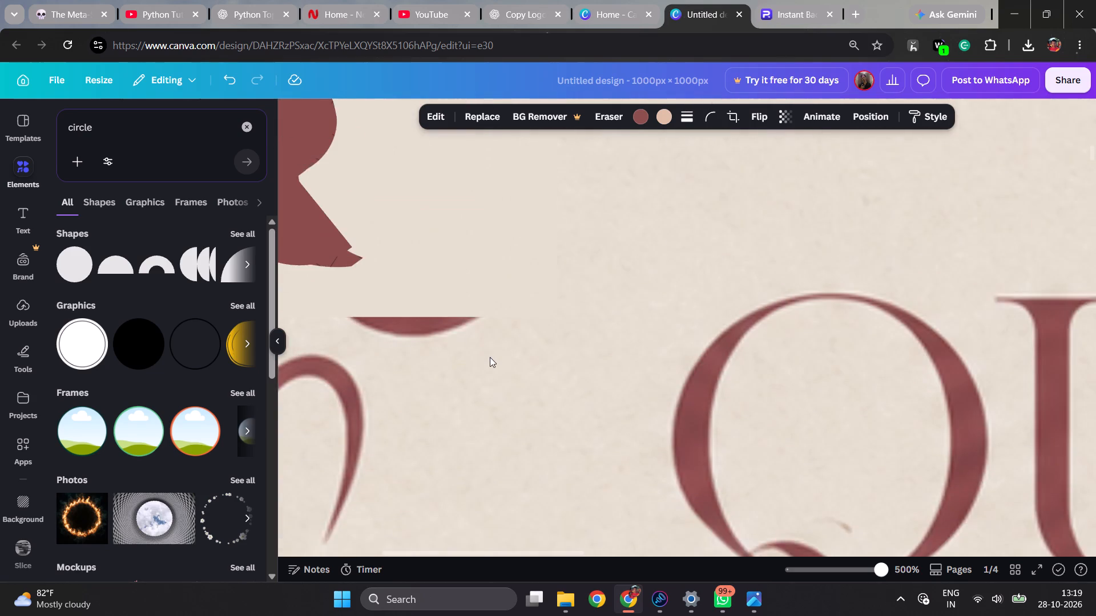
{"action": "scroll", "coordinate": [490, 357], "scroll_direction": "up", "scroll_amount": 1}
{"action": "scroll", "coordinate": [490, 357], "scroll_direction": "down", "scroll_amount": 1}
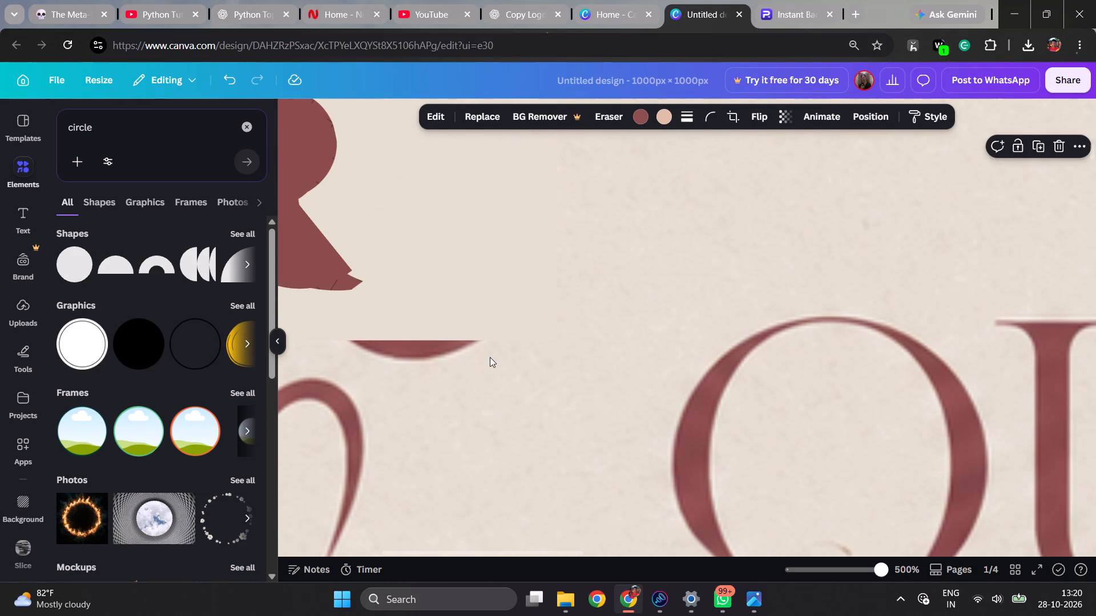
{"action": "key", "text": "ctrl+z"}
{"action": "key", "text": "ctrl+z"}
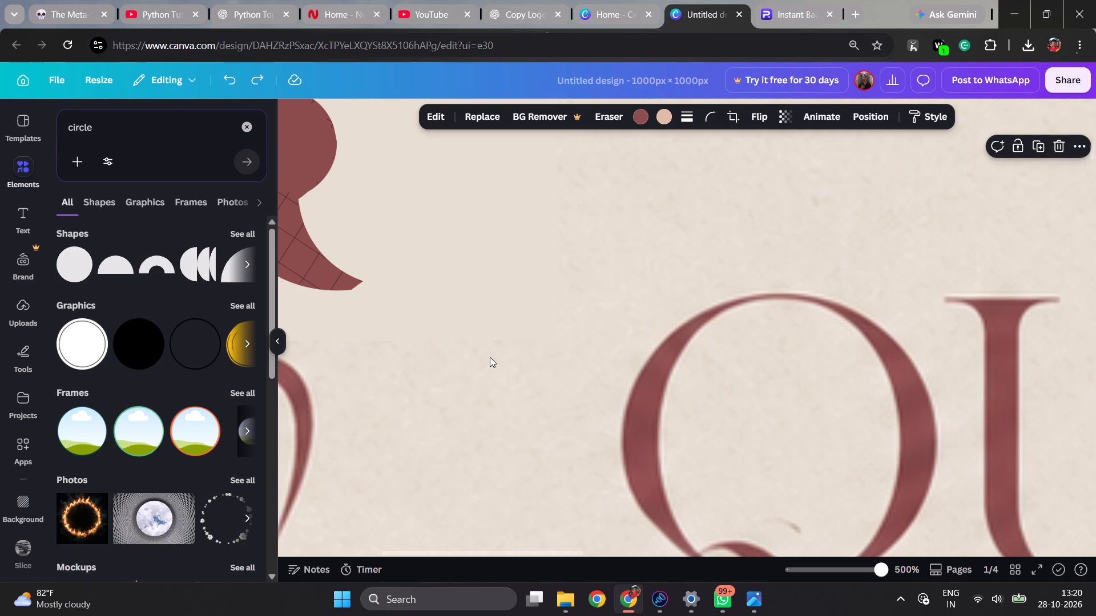
Place the burgundy semicircle over the comma's lower body, shrinking and shifting it to cover the markings within the outline.
{"action": "scroll", "coordinate": [499, 357], "scroll_direction": "down", "scroll_amount": 5, "text": "ctrl"}
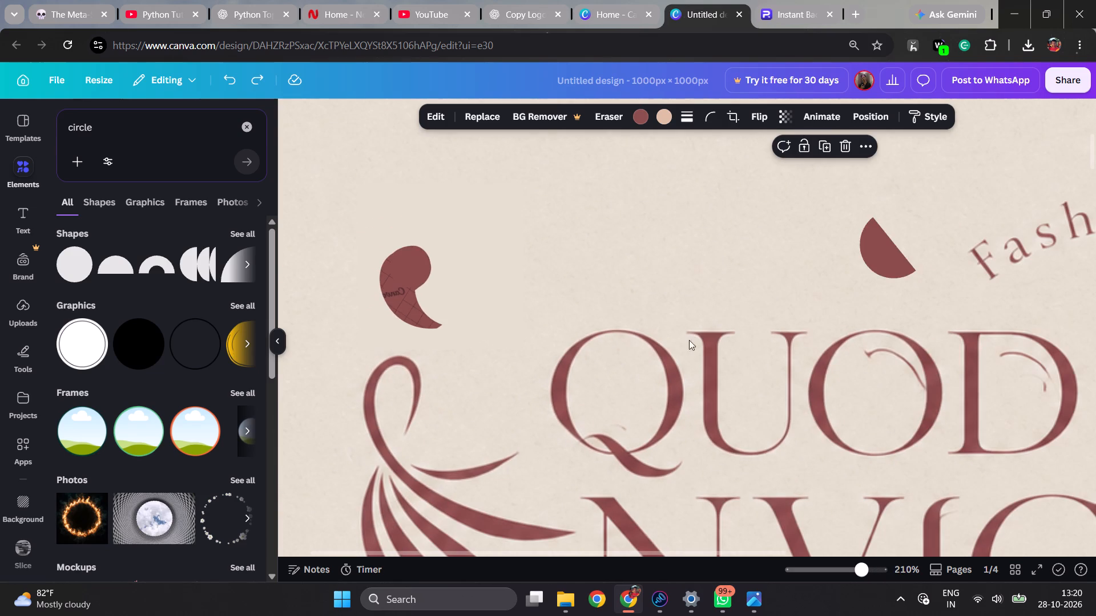
{"action": "left_click", "coordinate": [904, 249]}
{"action": "left_click", "coordinate": [888, 262]}
{"action": "left_click_drag", "start_coordinate": [887, 262], "coordinate": [730, 283]}
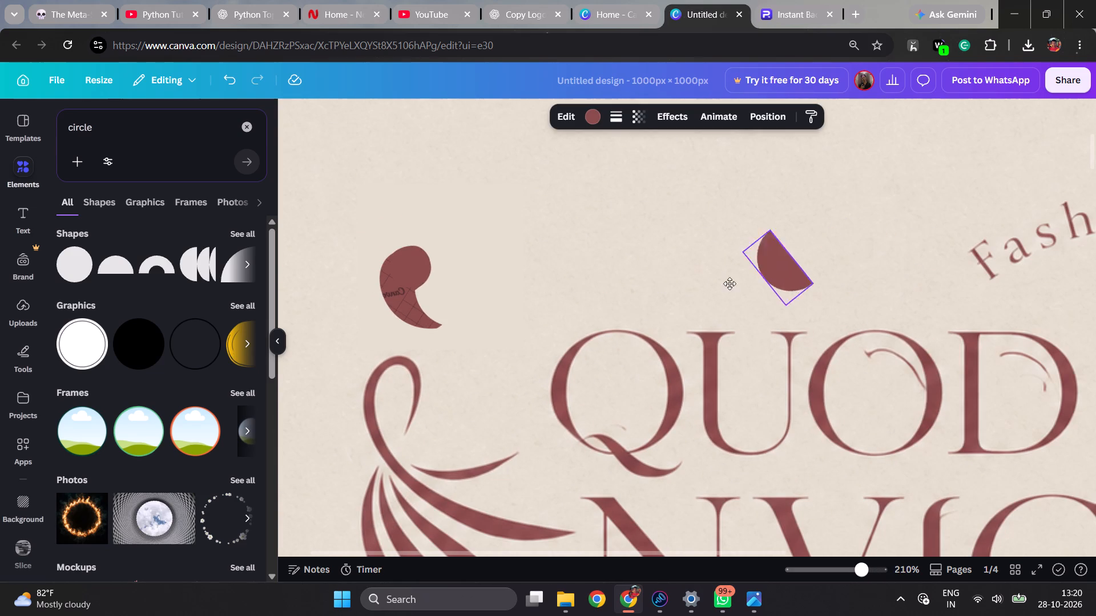
{"action": "left_click_drag", "start_coordinate": [730, 283], "coordinate": [416, 315]}
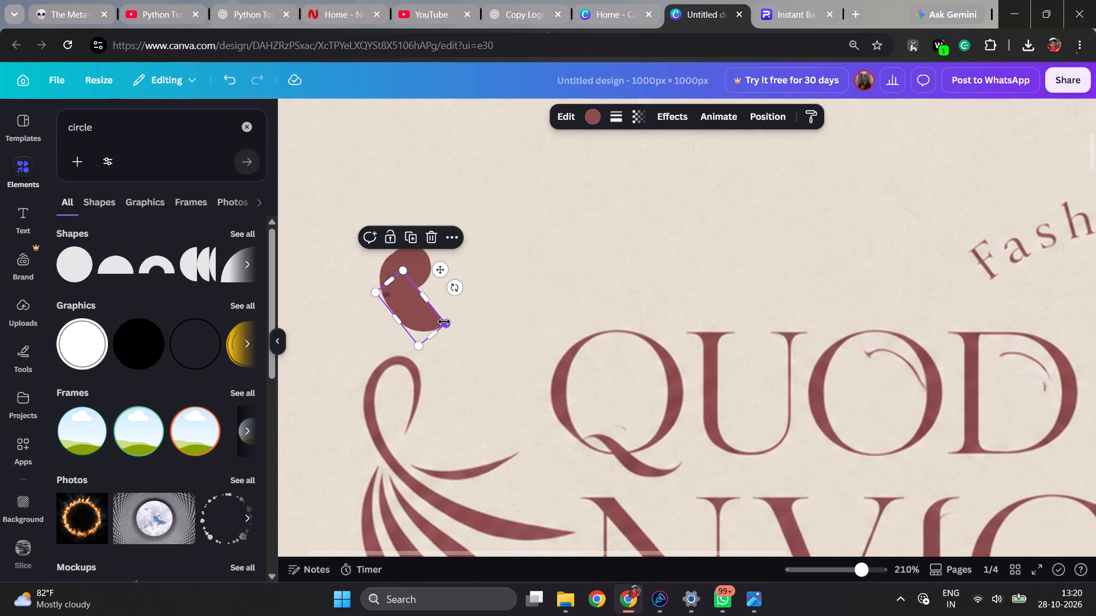
{"action": "left_click_drag", "start_coordinate": [446, 325], "coordinate": [426, 311]}
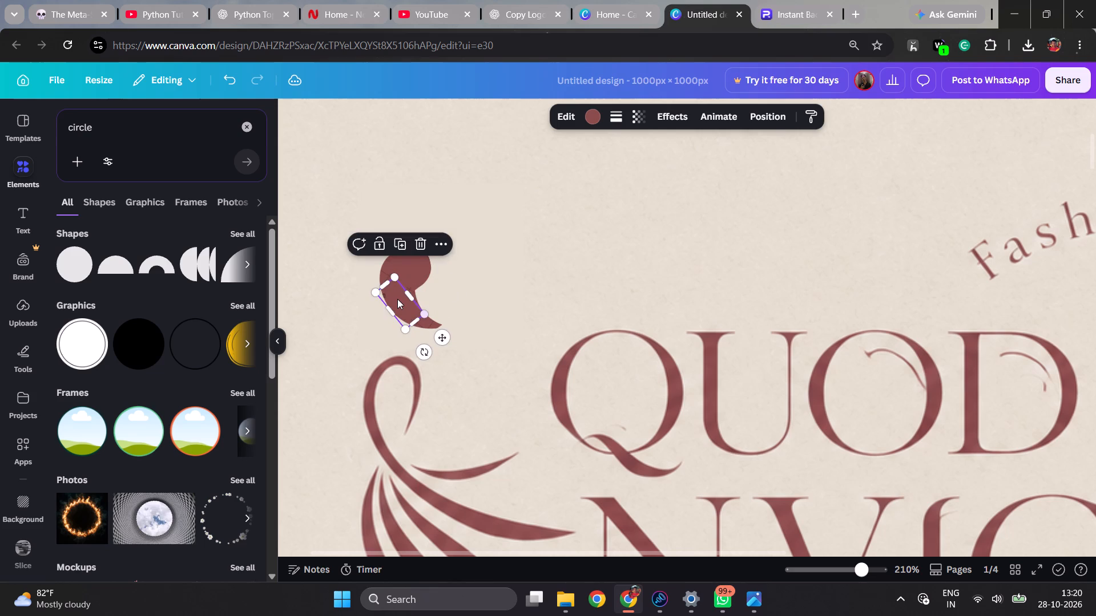
{"action": "left_click_drag", "start_coordinate": [397, 299], "coordinate": [392, 289]}
{"action": "left_click", "coordinate": [574, 275]}
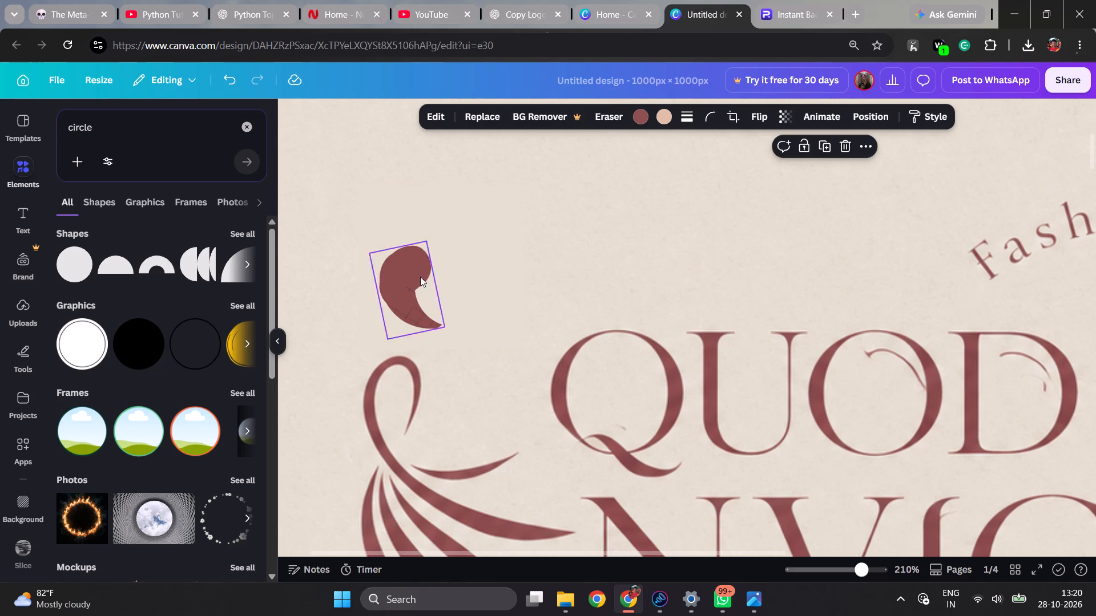
Nudge the semicircle slightly to the right and tilt it a little to follow the comma's body.
{"action": "left_click", "coordinate": [394, 291]}
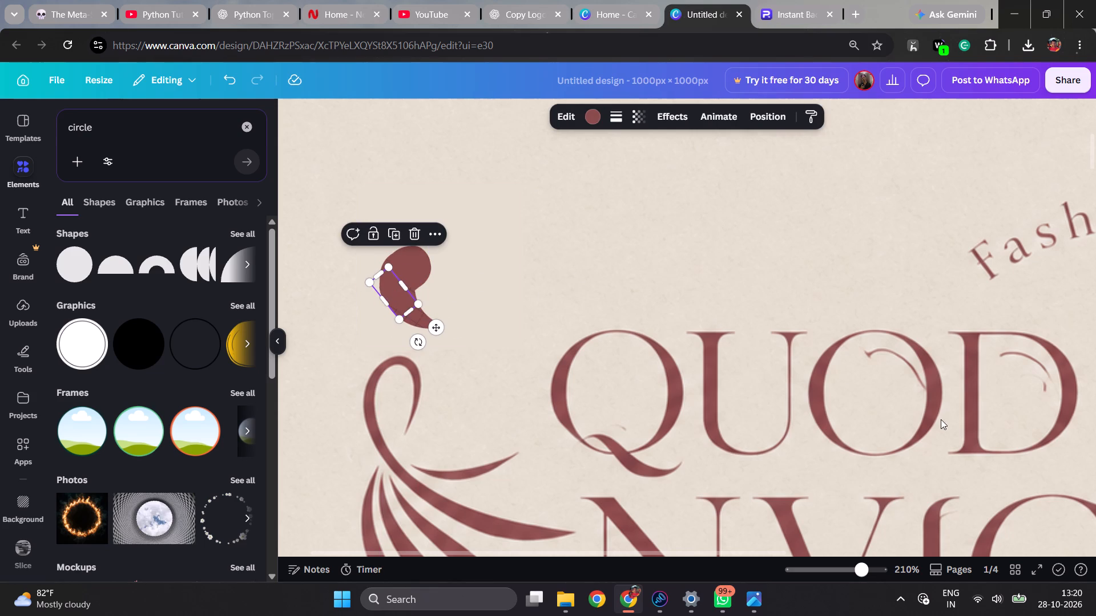
{"action": "key", "text": "Right"}
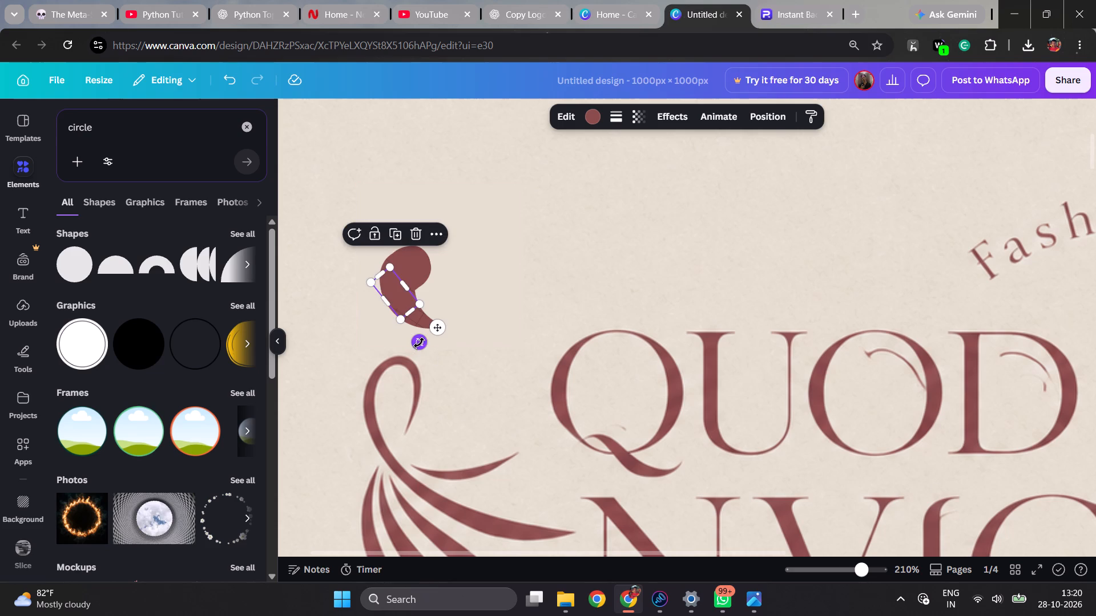
{"action": "left_click_drag", "start_coordinate": [419, 343], "coordinate": [410, 342]}
{"action": "left_click", "coordinate": [598, 208]}
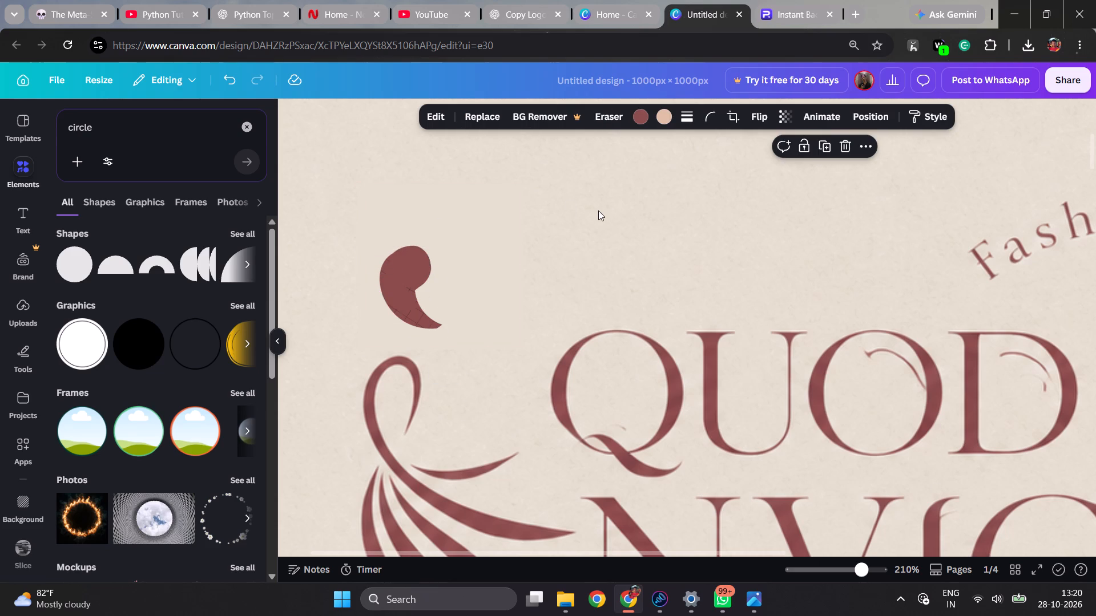
Duplicate the semicircle and place the copy over the remaining lines on the comma's lower tail.
{"action": "left_click", "coordinate": [402, 300]}
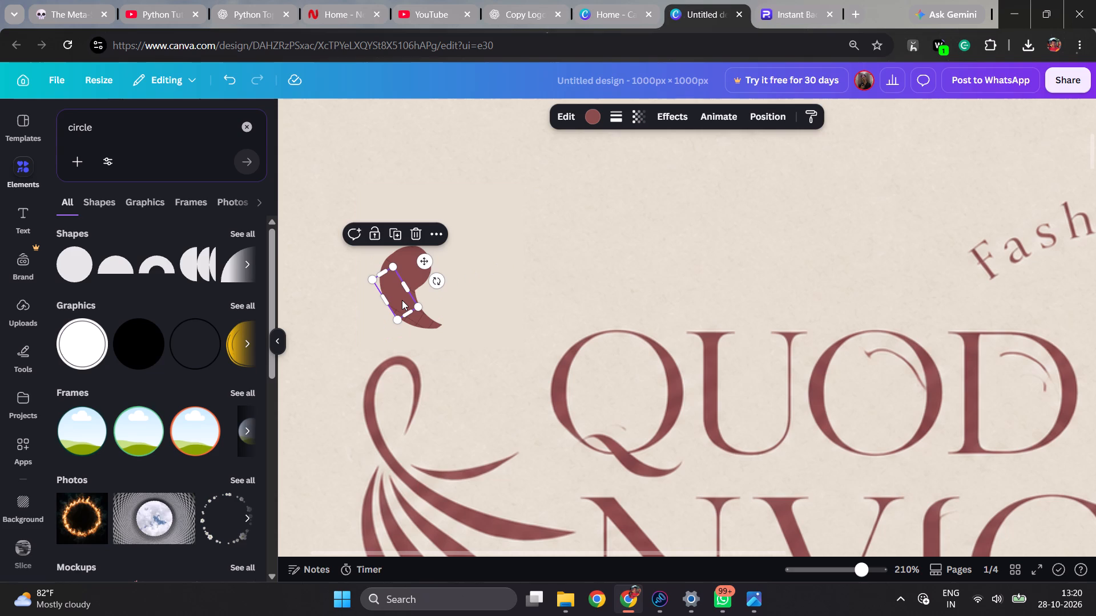
{"action": "key", "text": "ctrl+c"}
{"action": "key", "text": "ctrl+v"}
{"action": "left_click_drag", "start_coordinate": [416, 317], "coordinate": [381, 299]}
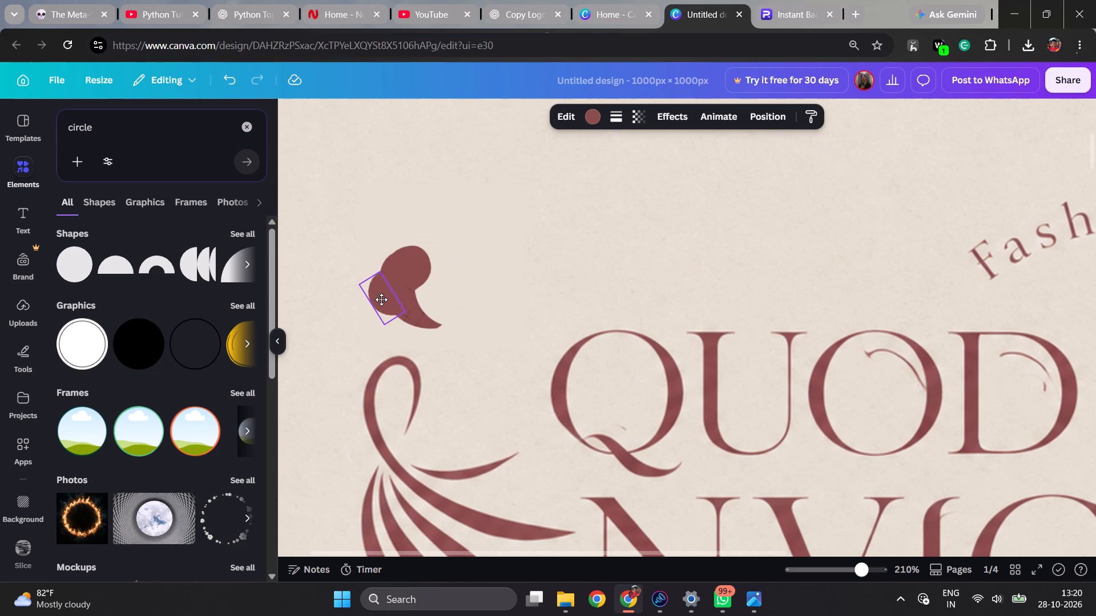
Move the burgundy semicircle copy inward over the comma's lower body so it stays within the comma's outline.
{"action": "left_click_drag", "start_coordinate": [381, 299], "coordinate": [405, 310]}
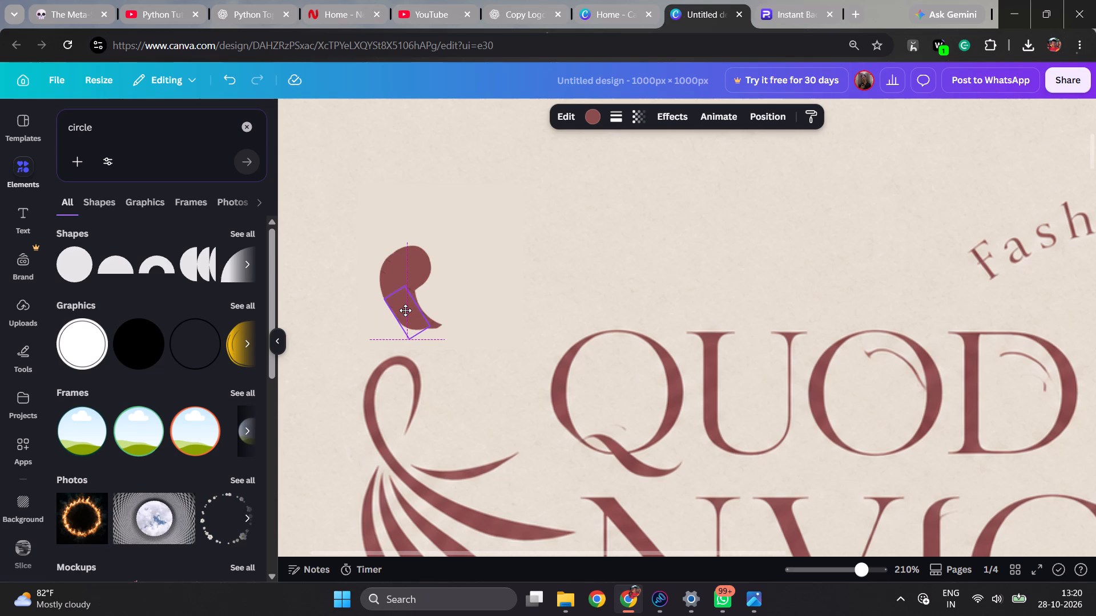
{"action": "left_click_drag", "start_coordinate": [405, 310], "coordinate": [405, 310]}
{"action": "left_click", "coordinate": [660, 279]}
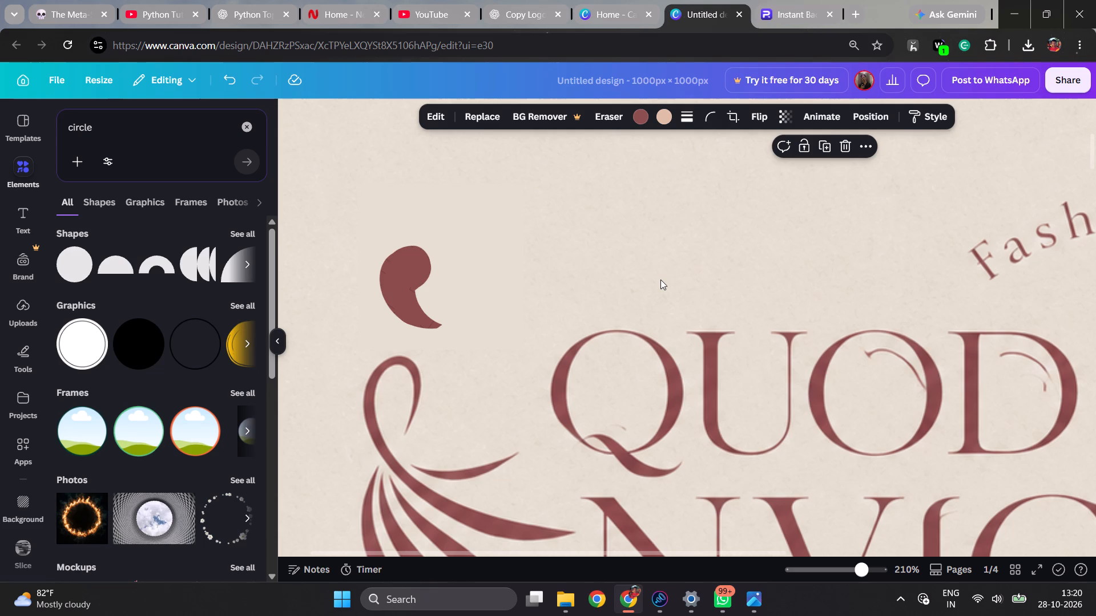
Review the whole cream logo page against the dark Quod Nvicta reference image in Photos, and return to the Canva design.
{"action": "scroll", "coordinate": [663, 277], "scroll_direction": "down", "scroll_amount": 8, "text": "ctrl"}
{"action": "scroll", "coordinate": [663, 277], "scroll_direction": "up", "scroll_amount": 1, "text": "ctrl"}
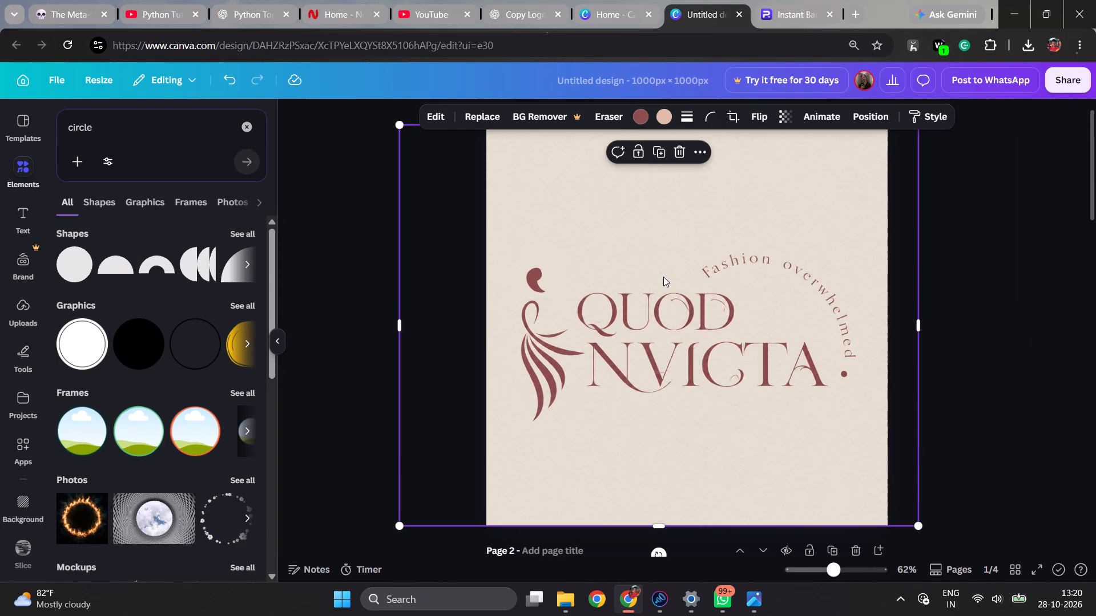
{"action": "left_click", "coordinate": [1051, 368]}
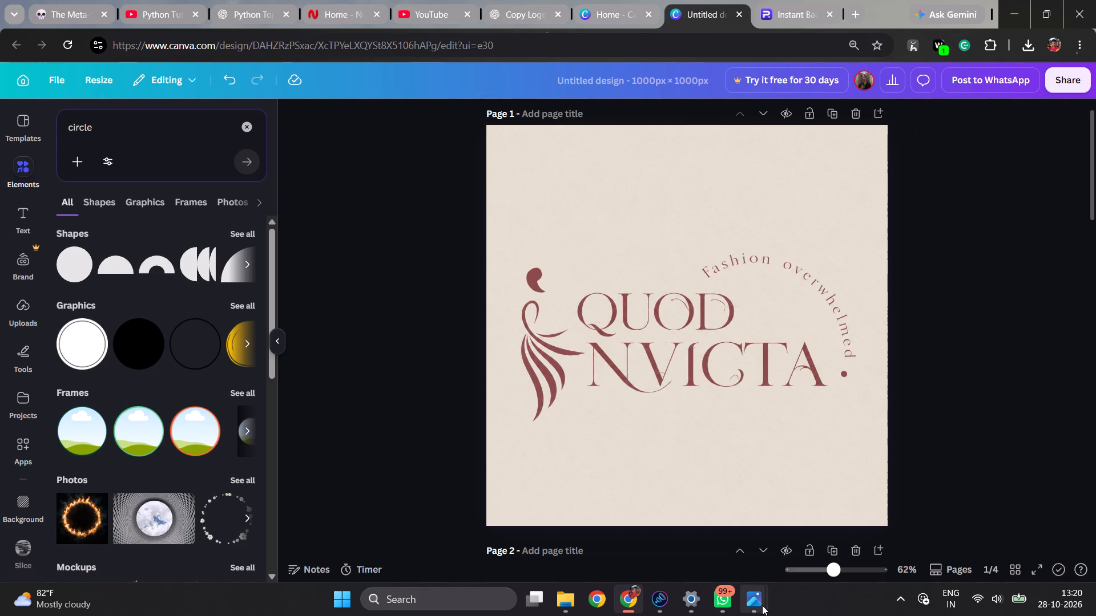
{"action": "left_click", "coordinate": [585, 517]}
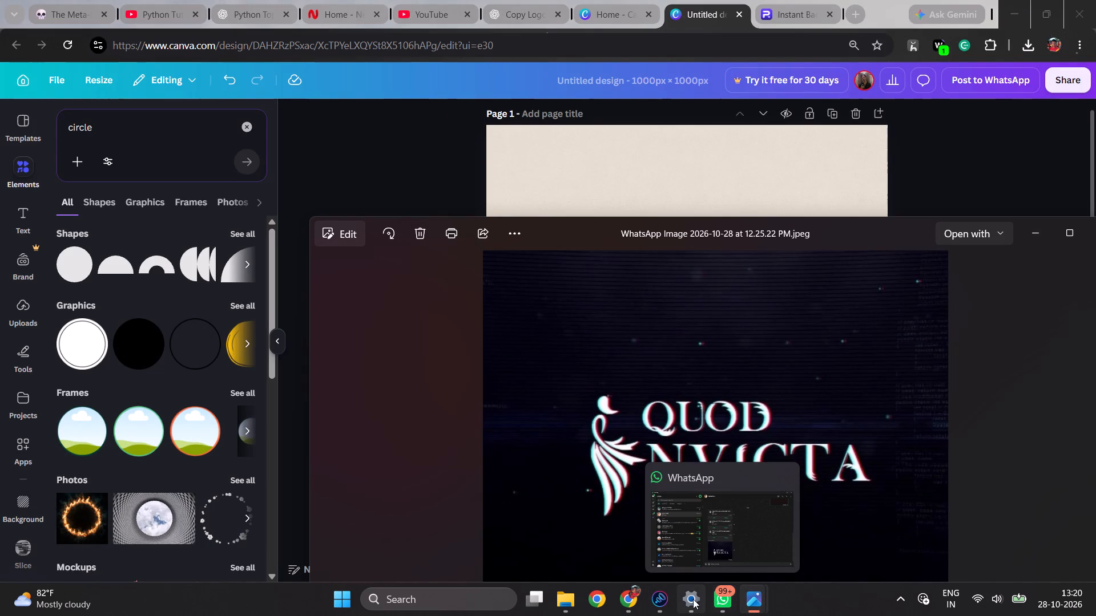
{"action": "left_click", "coordinate": [642, 599]}
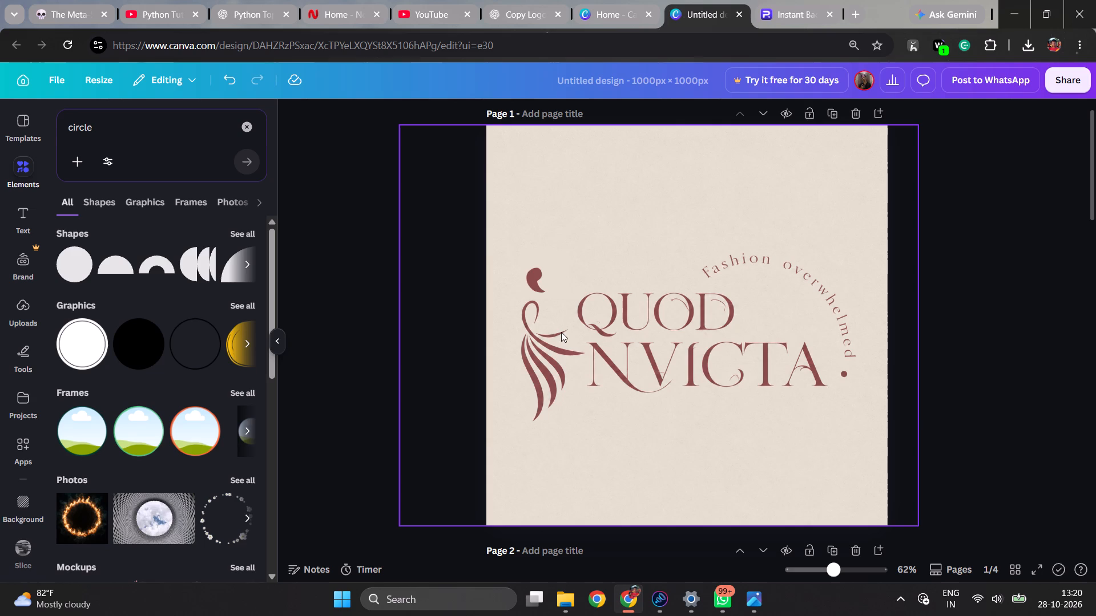
Open the layer-order options for the burgundy semicircle on the comma's lower body.
{"action": "scroll", "coordinate": [549, 330], "scroll_direction": "up", "scroll_amount": 3, "text": "ctrl"}
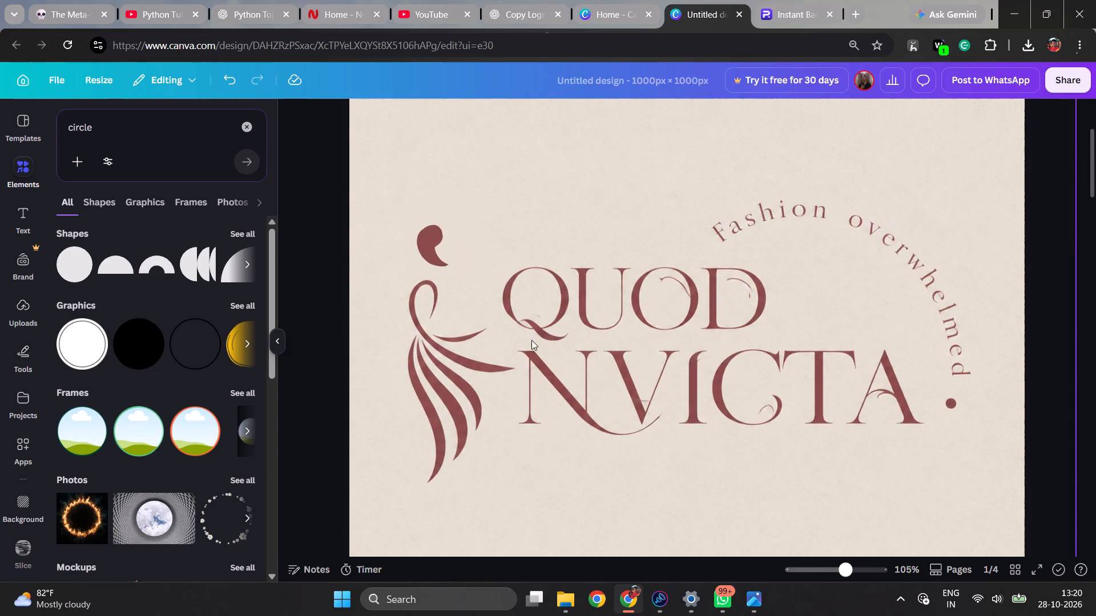
{"action": "left_click", "coordinate": [430, 260]}
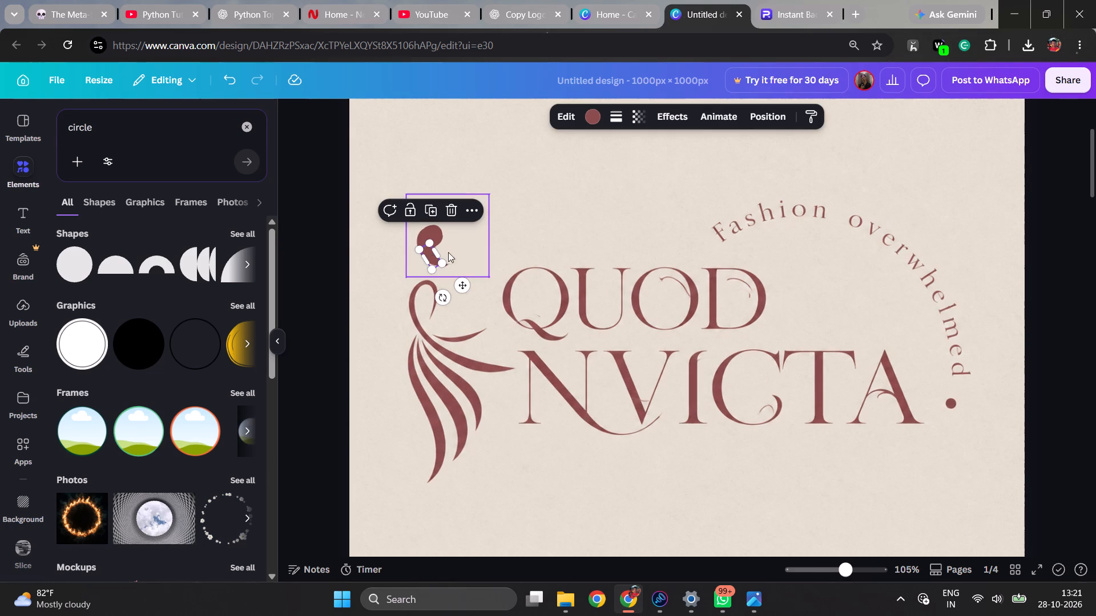
{"action": "left_click", "coordinate": [468, 217]}
{"action": "left_click", "coordinate": [518, 347]}
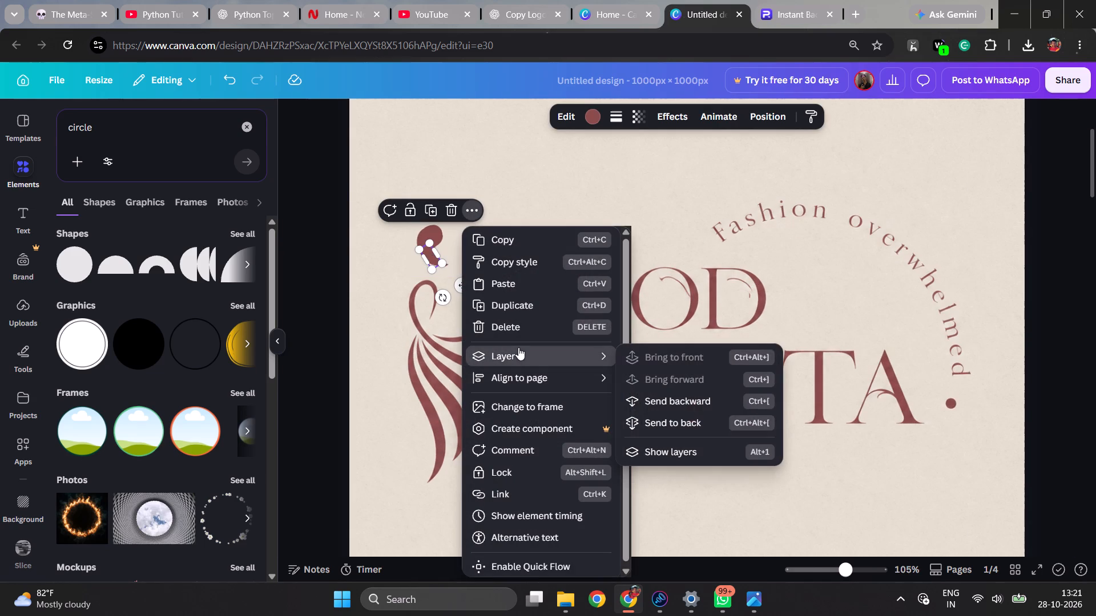
Group the two semicircles, the circle and the comma shape into one object.
{"action": "left_click", "coordinate": [658, 454]}
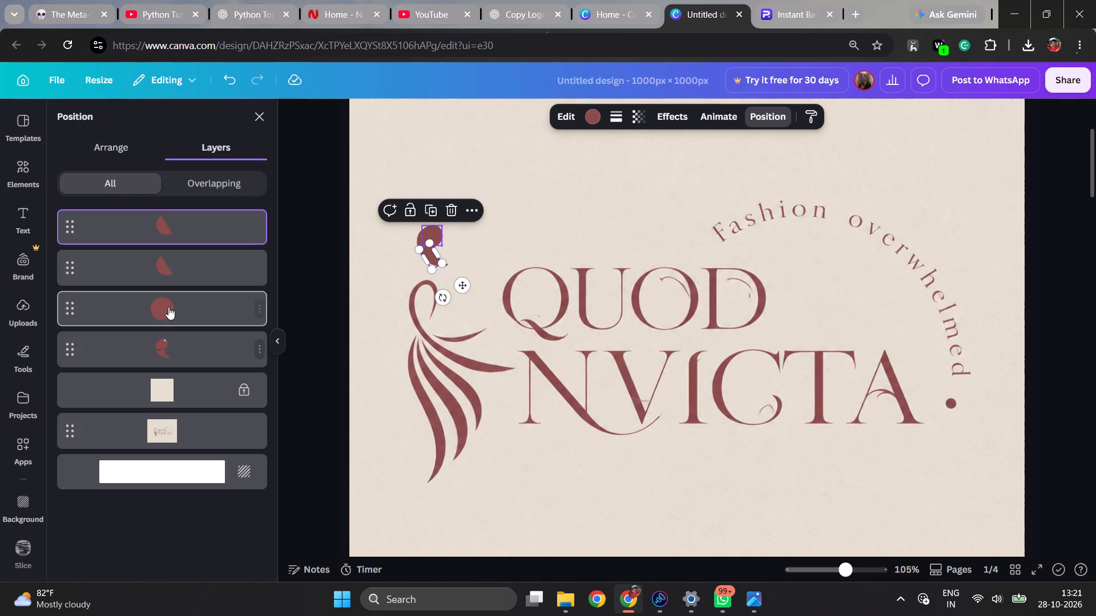
{"action": "left_click", "coordinate": [181, 268], "text": "ctrl"}
{"action": "left_click", "coordinate": [171, 323], "text": "ctrl"}
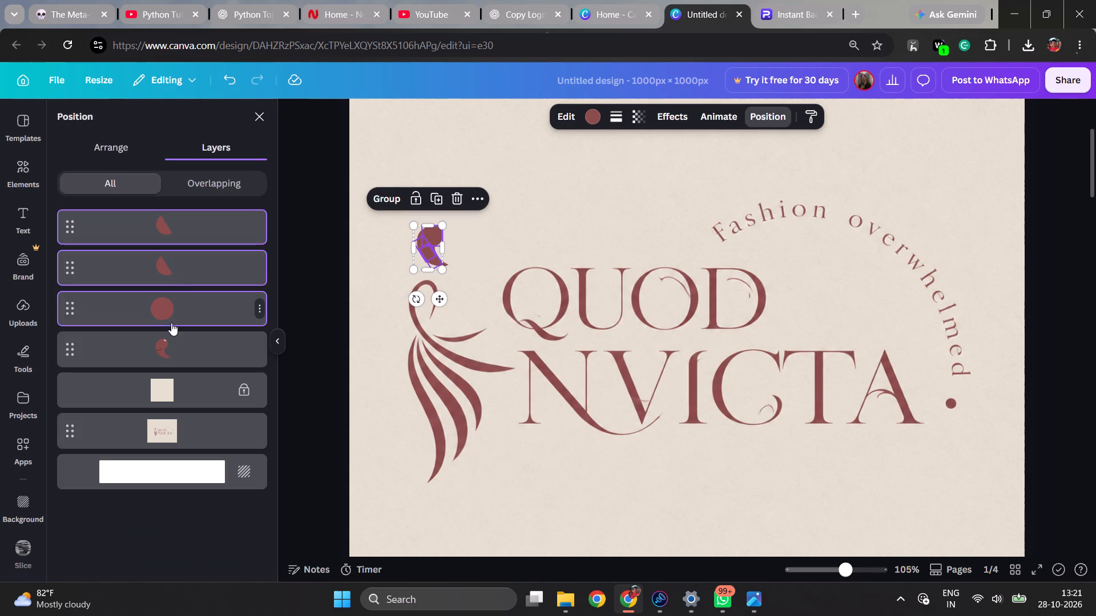
{"action": "left_click", "coordinate": [171, 347], "text": "ctrl"}
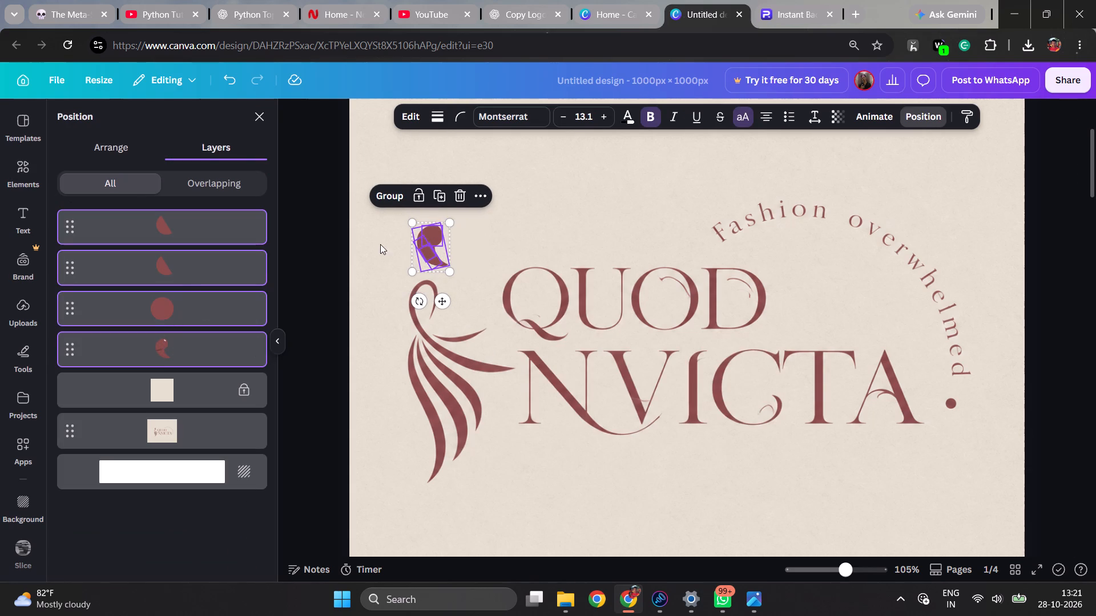
{"action": "left_click", "coordinate": [392, 196]}
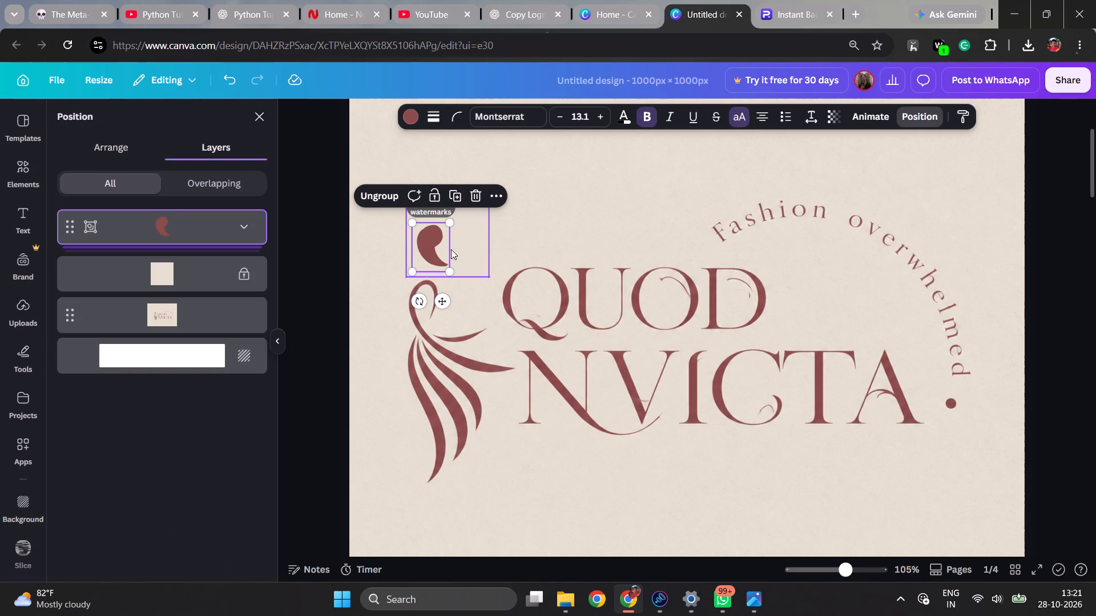
Place the grouped comma just above the emblem's neck curve, tilted counter-clockwise and shifted slightly right, as the figure's head.
{"action": "left_click_drag", "start_coordinate": [432, 246], "coordinate": [424, 257]}
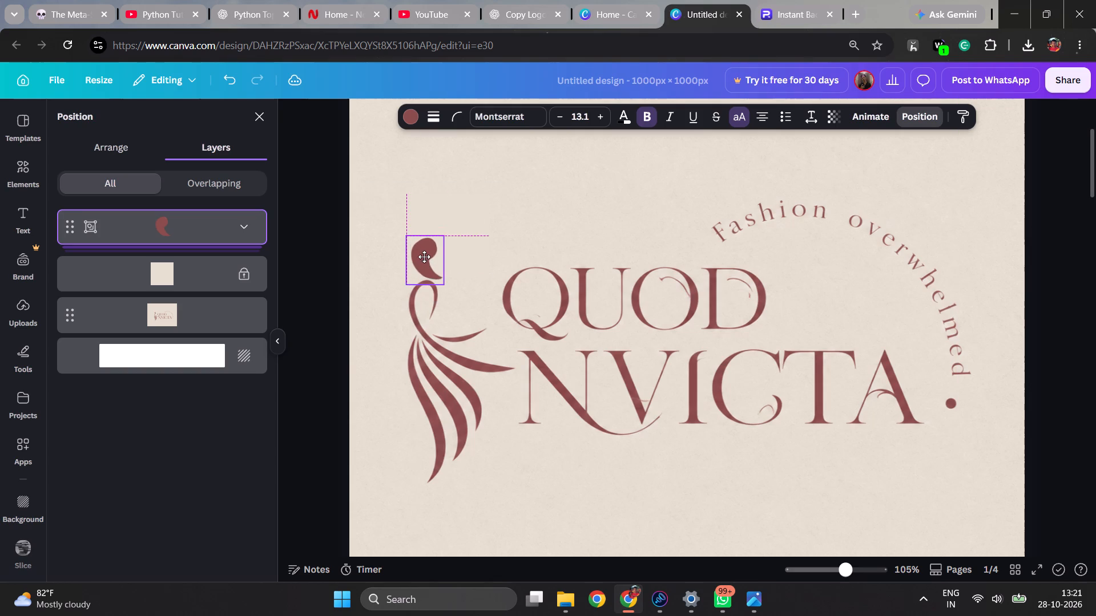
{"action": "left_click_drag", "start_coordinate": [424, 257], "coordinate": [424, 259]}
{"action": "left_click", "coordinate": [623, 236]}
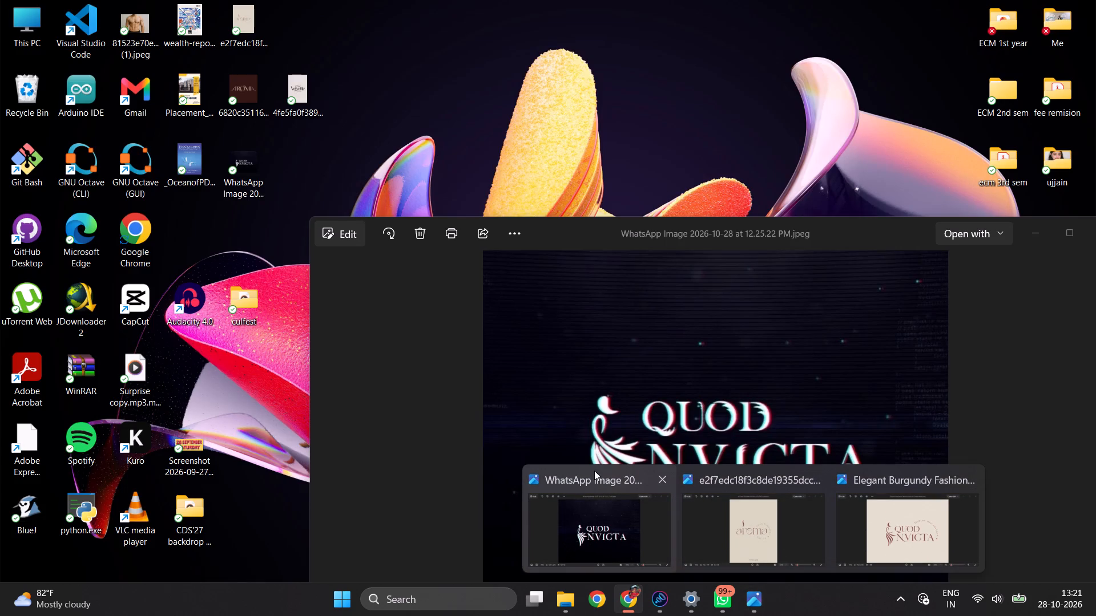
{"action": "left_click", "coordinate": [426, 252]}
{"action": "left_click_drag", "start_coordinate": [414, 310], "coordinate": [414, 311]}
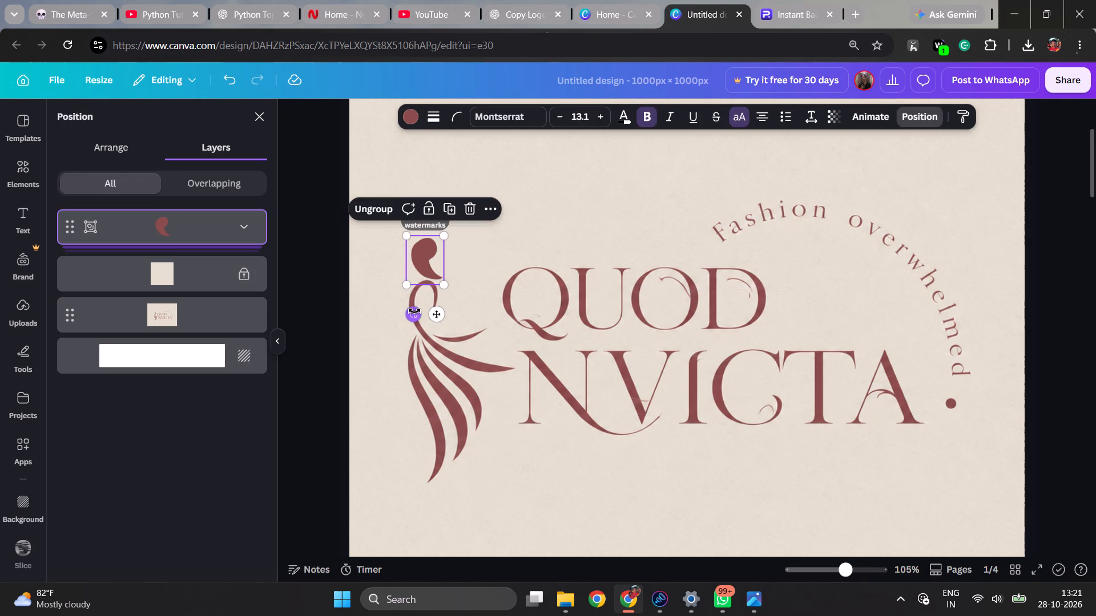
{"action": "left_click_drag", "start_coordinate": [414, 311], "coordinate": [428, 319]}
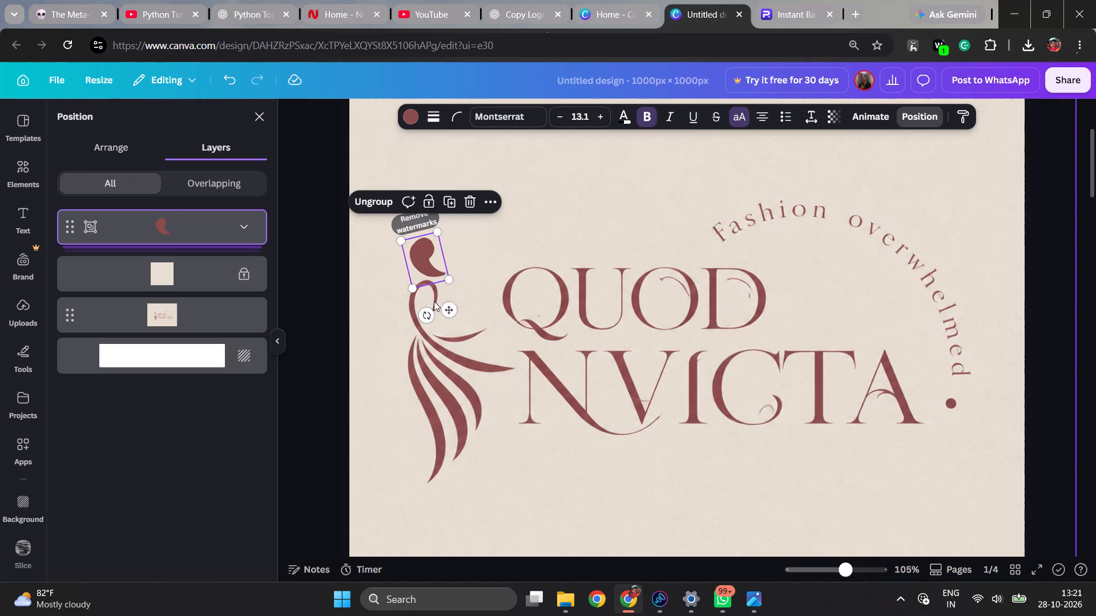
{"action": "left_click_drag", "start_coordinate": [449, 304], "coordinate": [460, 309]}
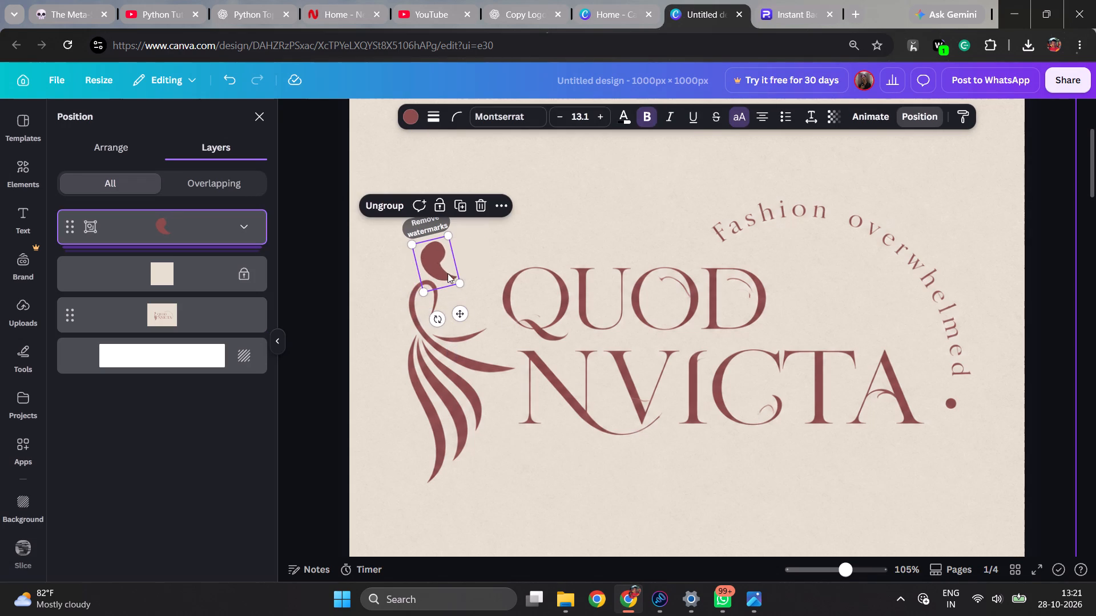
{"action": "scroll", "coordinate": [469, 264], "scroll_direction": "up", "scroll_amount": 1}
{"action": "scroll", "coordinate": [474, 287], "scroll_direction": "down", "scroll_amount": 1}
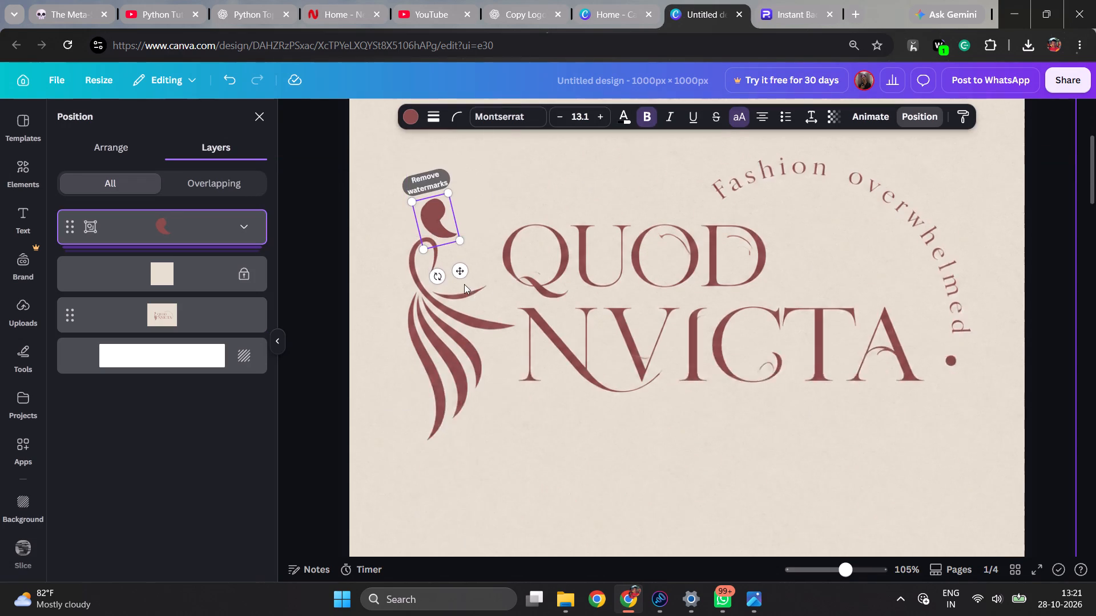
{"action": "left_click", "coordinate": [529, 143]}
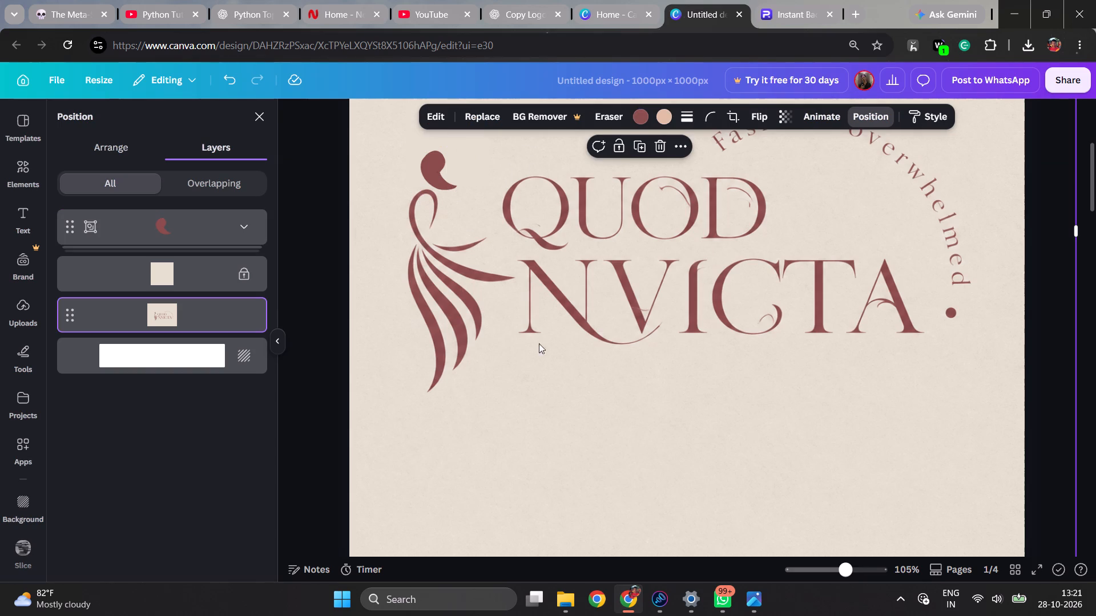
{"action": "scroll", "coordinate": [551, 392], "scroll_direction": "up", "scroll_amount": 1}
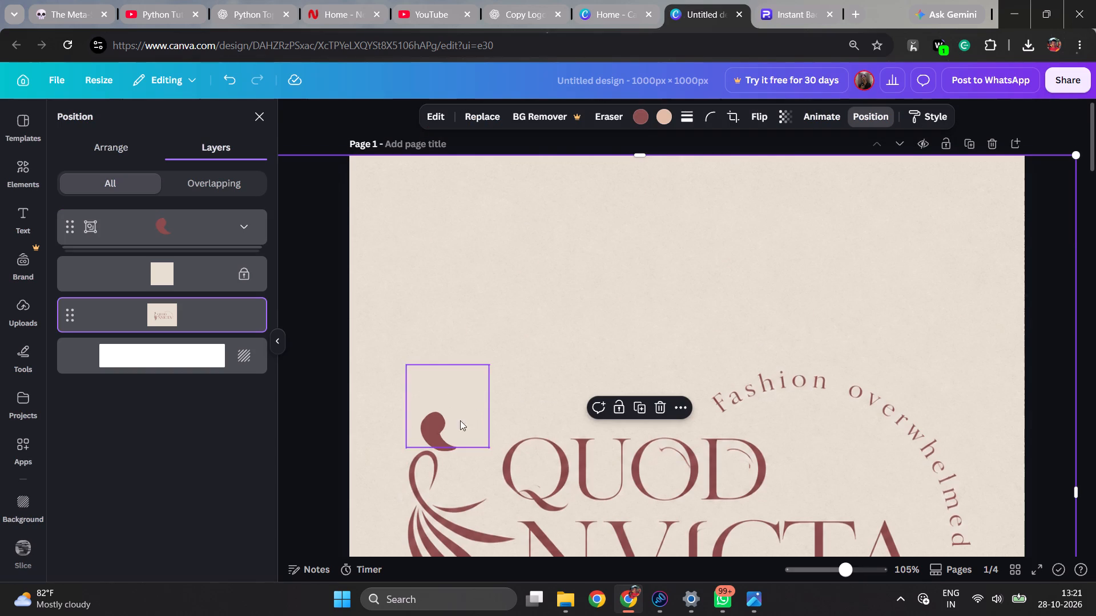
Compare the edited emblem and lettering on page 1 with the dark Quod Nvicta reference image in the Photos app.
{"action": "scroll", "coordinate": [518, 360], "scroll_direction": "down", "scroll_amount": 1}
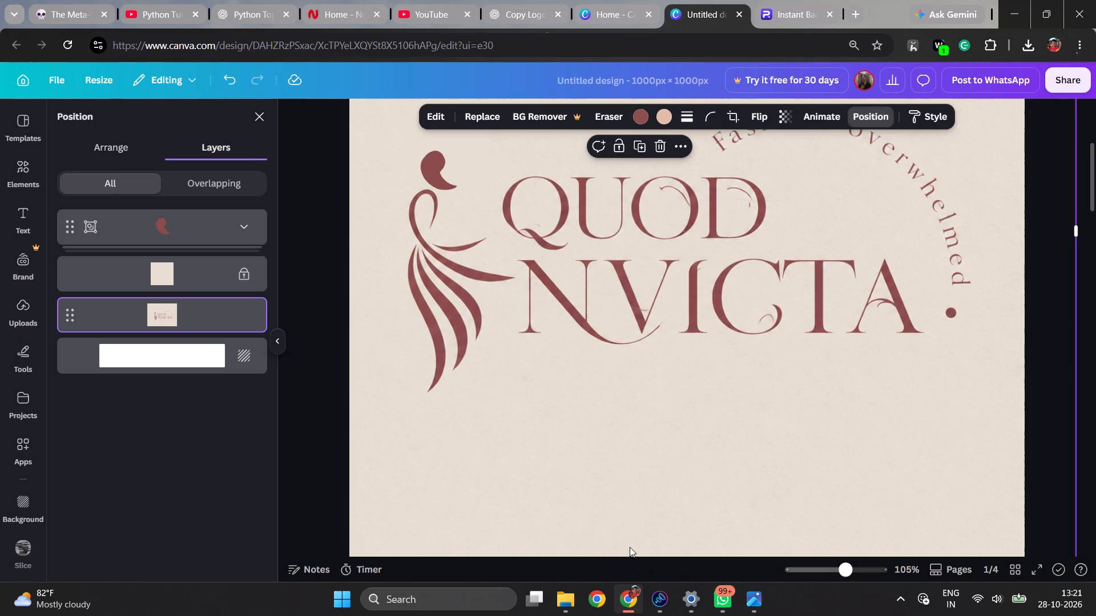
{"action": "left_click", "coordinate": [614, 528]}
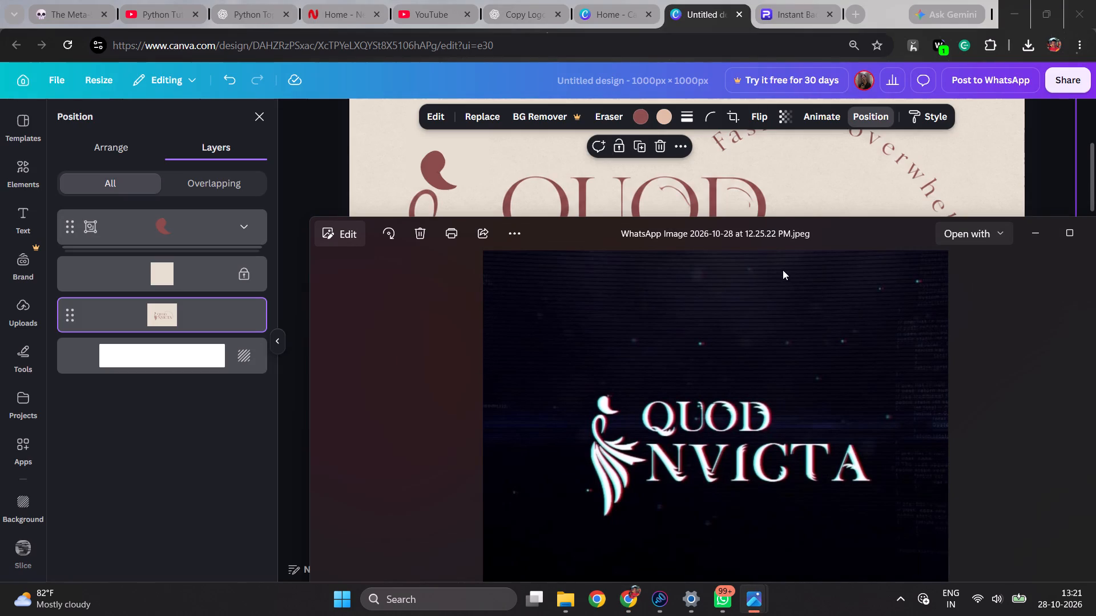
{"action": "left_click", "coordinate": [1041, 220]}
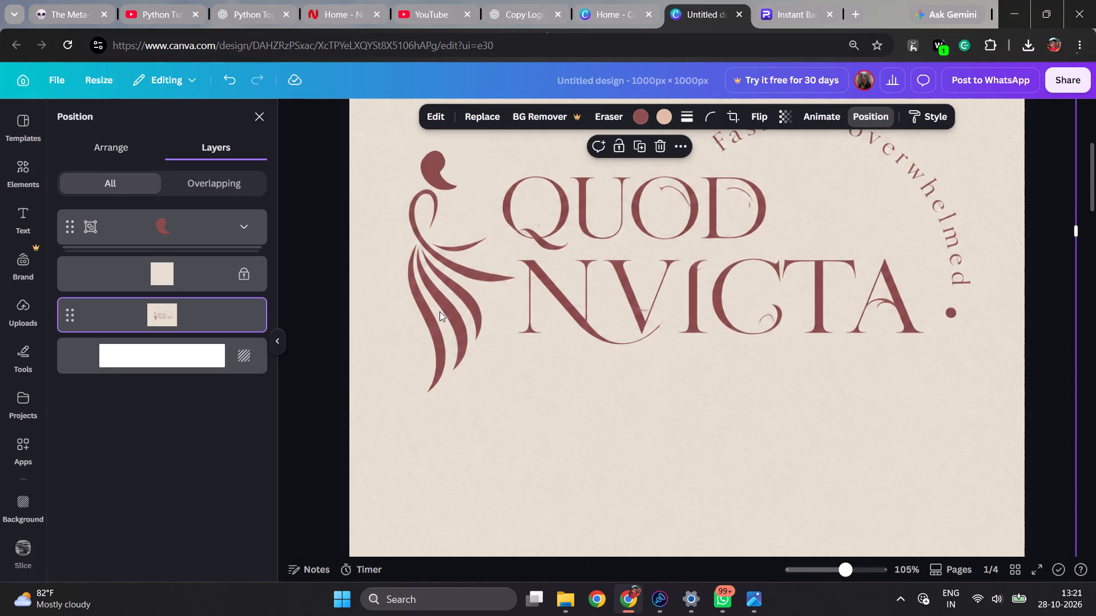
{"action": "left_click", "coordinate": [761, 607]}
{"action": "left_click", "coordinate": [638, 508]}
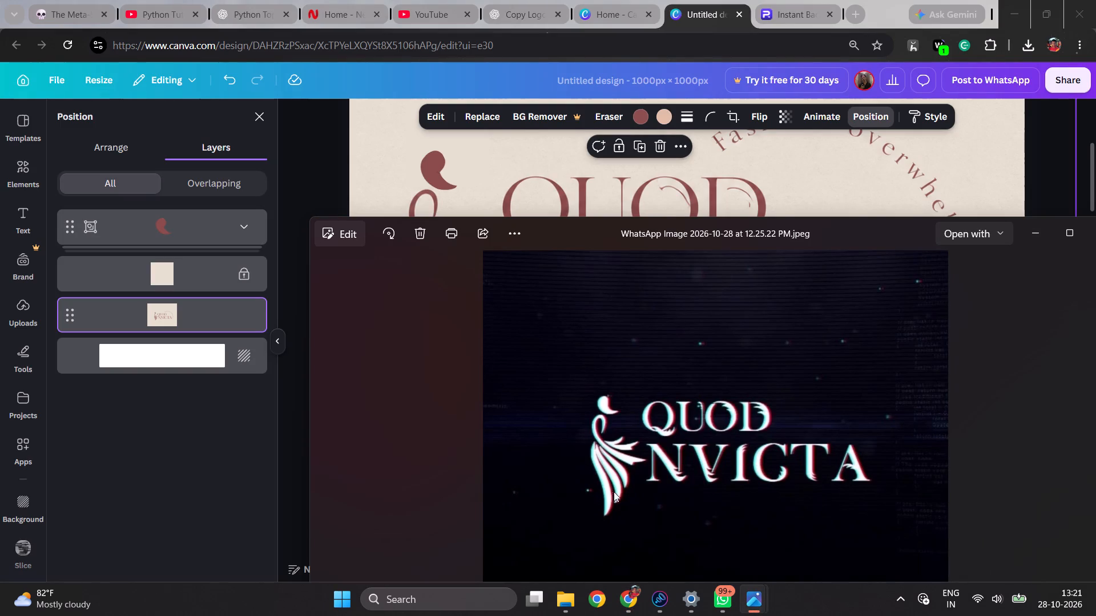
{"action": "left_click", "coordinate": [1029, 242]}
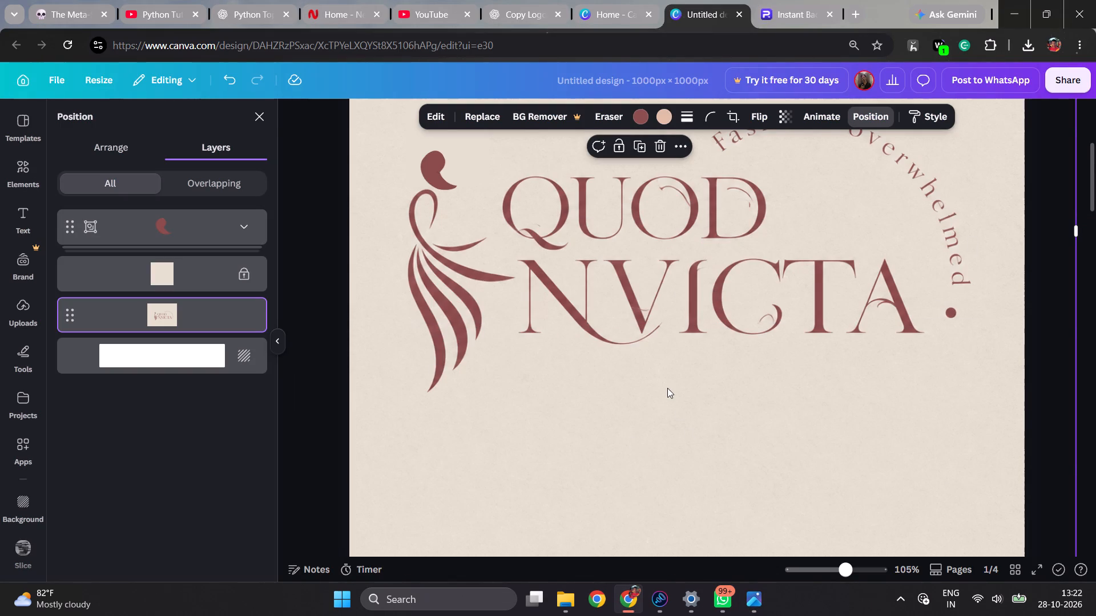
{"action": "scroll", "coordinate": [667, 388], "scroll_direction": "up", "scroll_amount": 1}
{"action": "scroll", "coordinate": [667, 388], "scroll_direction": "down", "scroll_amount": 1}
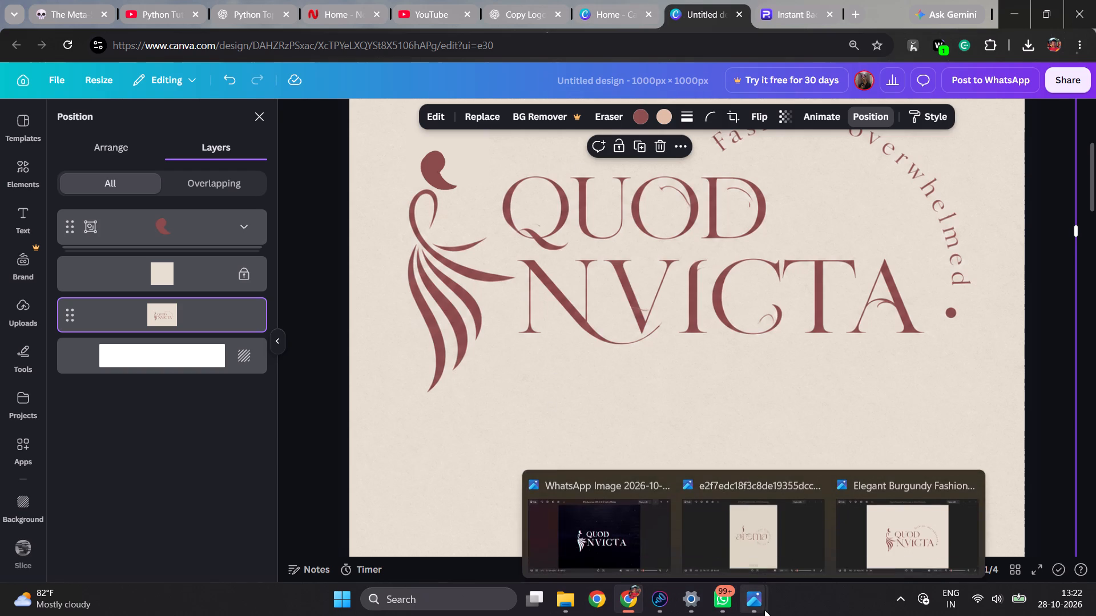
{"action": "left_click", "coordinate": [653, 524]}
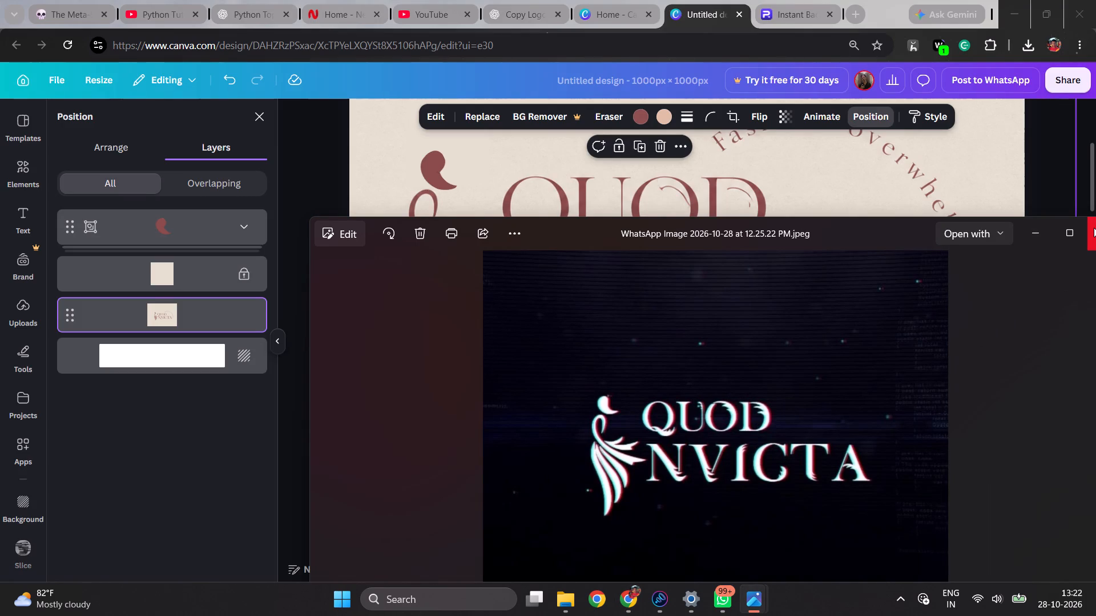
{"action": "left_click", "coordinate": [1043, 234]}
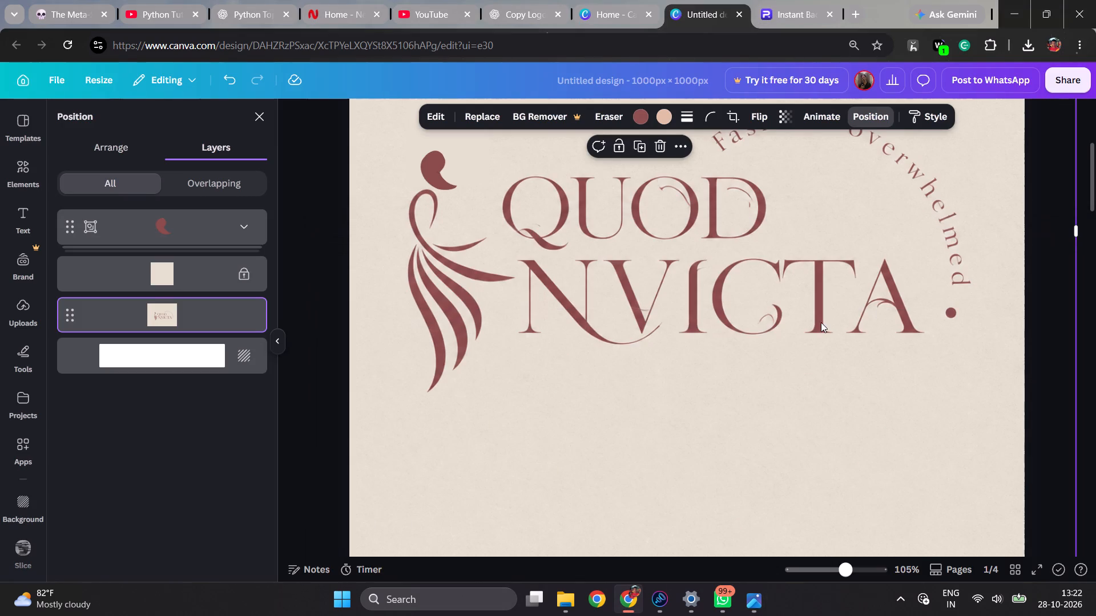
Deselect the logo image on page 1 and open the design's sharing and export options.
{"action": "scroll", "coordinate": [822, 325], "scroll_direction": "down", "scroll_amount": 4, "text": "ctrl"}
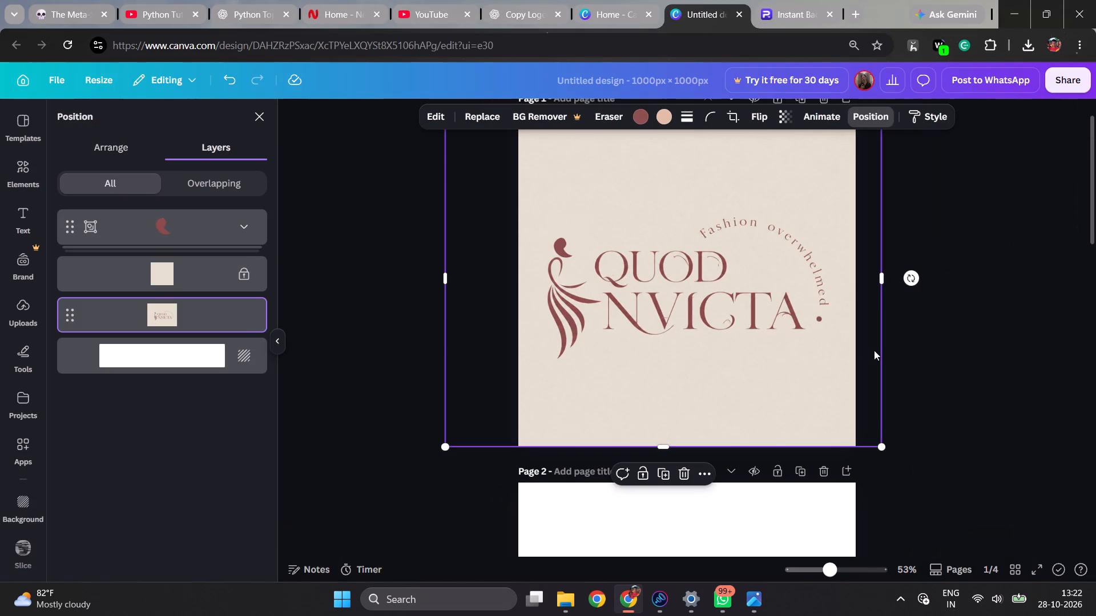
{"action": "left_click", "coordinate": [937, 356]}
{"action": "scroll", "coordinate": [935, 356], "scroll_direction": "up", "scroll_amount": 1}
{"action": "left_click", "coordinate": [980, 208]}
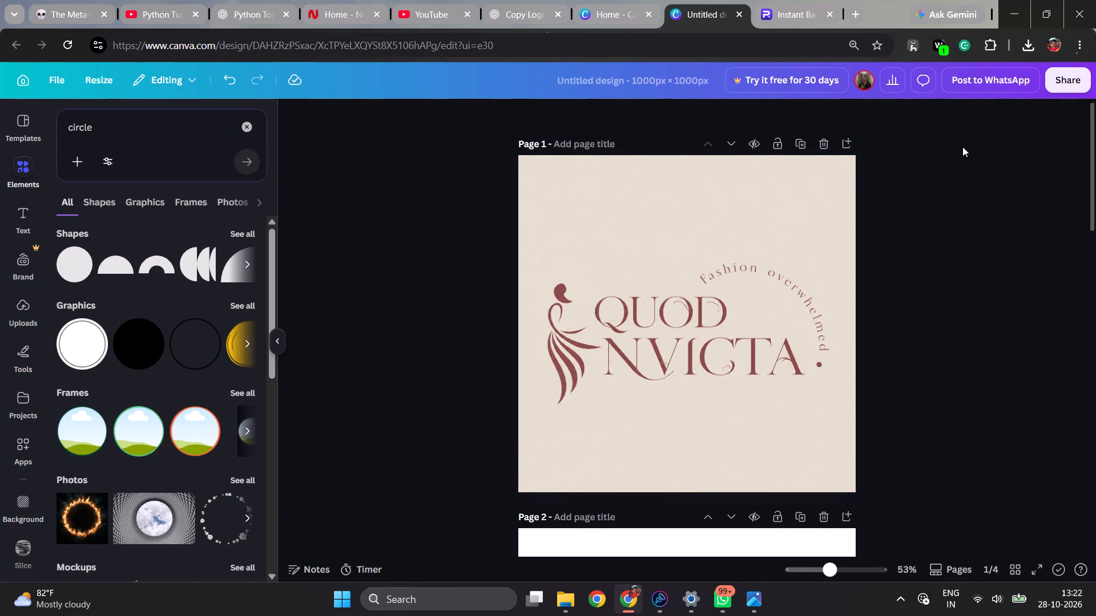
{"action": "left_click", "coordinate": [1066, 84]}
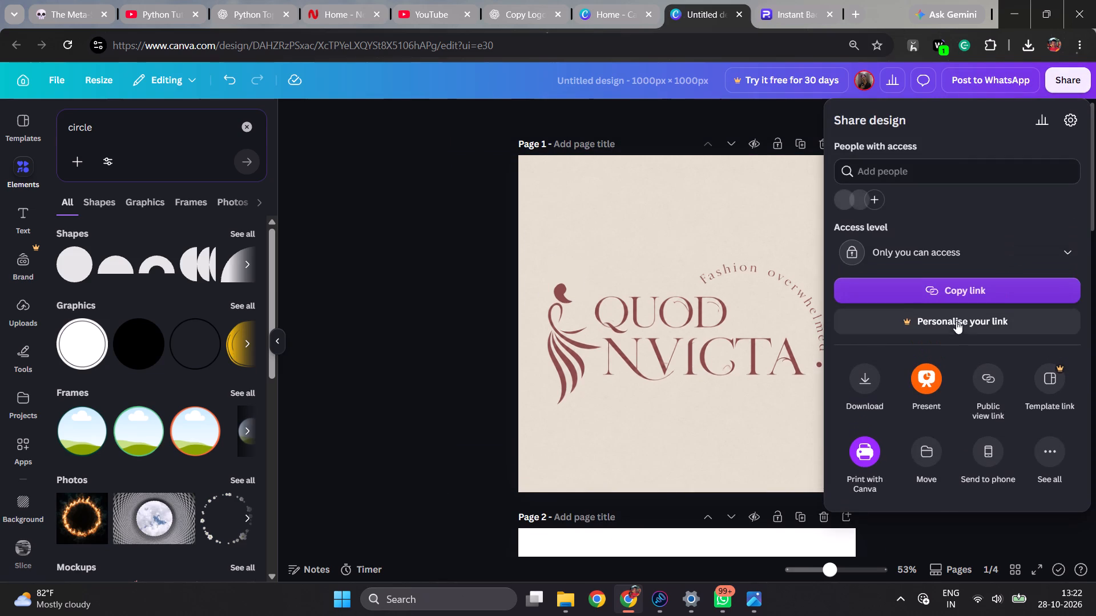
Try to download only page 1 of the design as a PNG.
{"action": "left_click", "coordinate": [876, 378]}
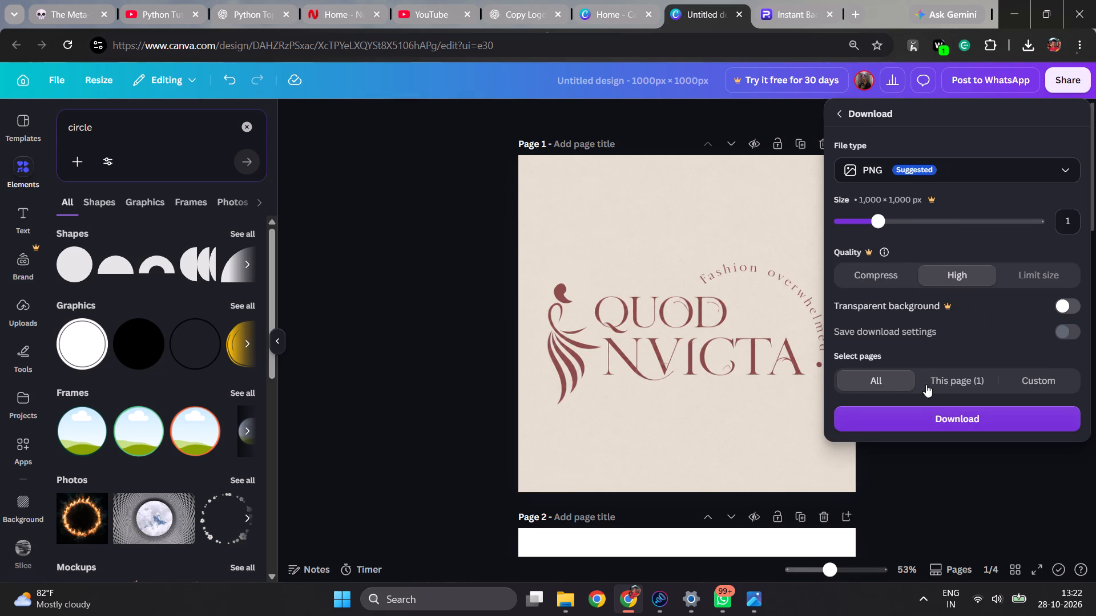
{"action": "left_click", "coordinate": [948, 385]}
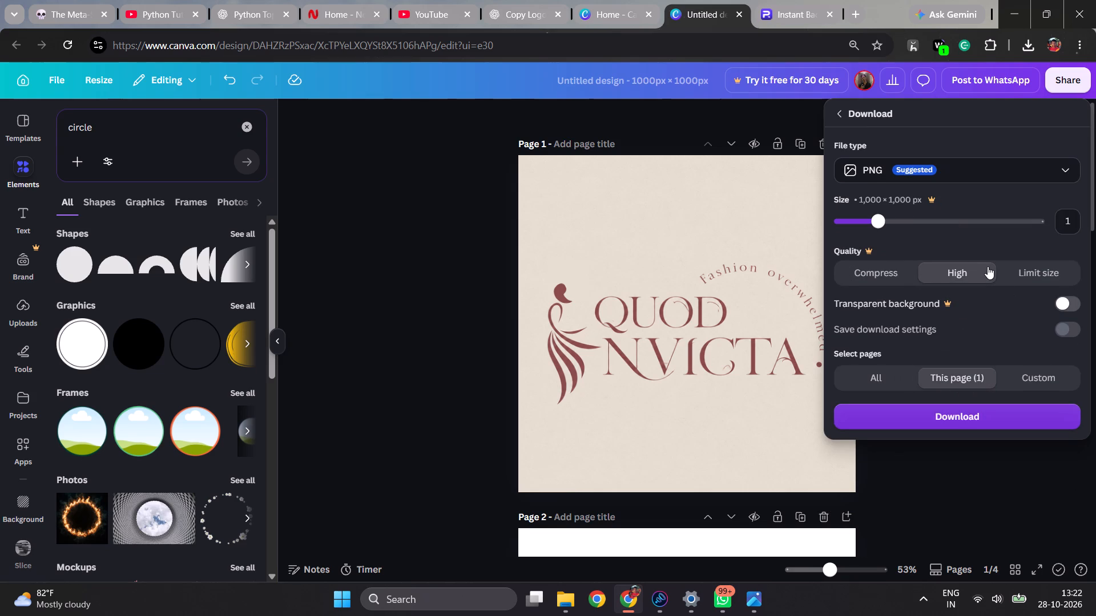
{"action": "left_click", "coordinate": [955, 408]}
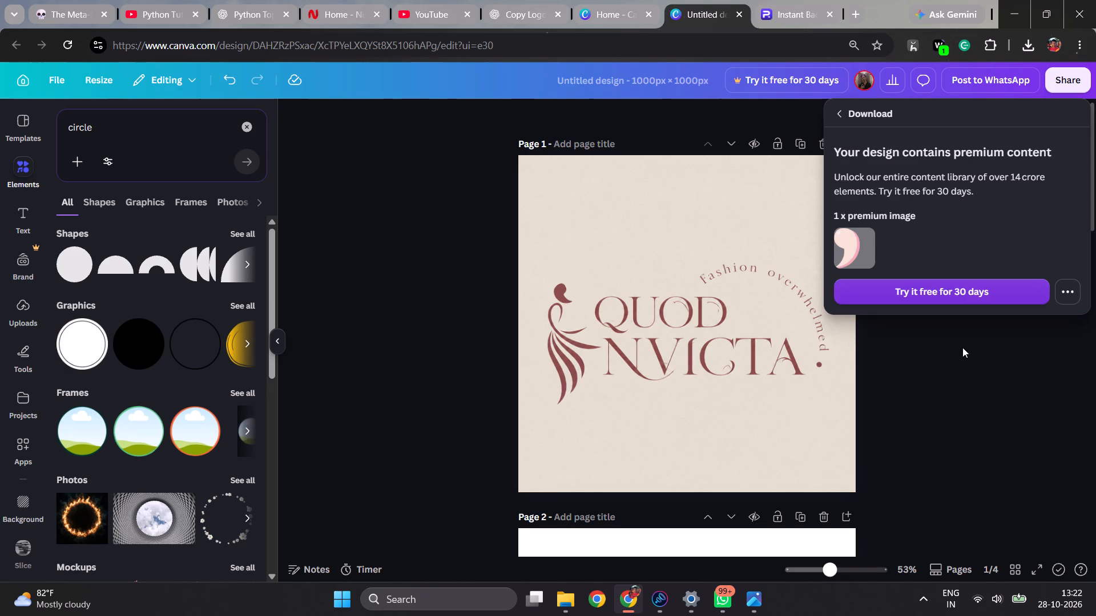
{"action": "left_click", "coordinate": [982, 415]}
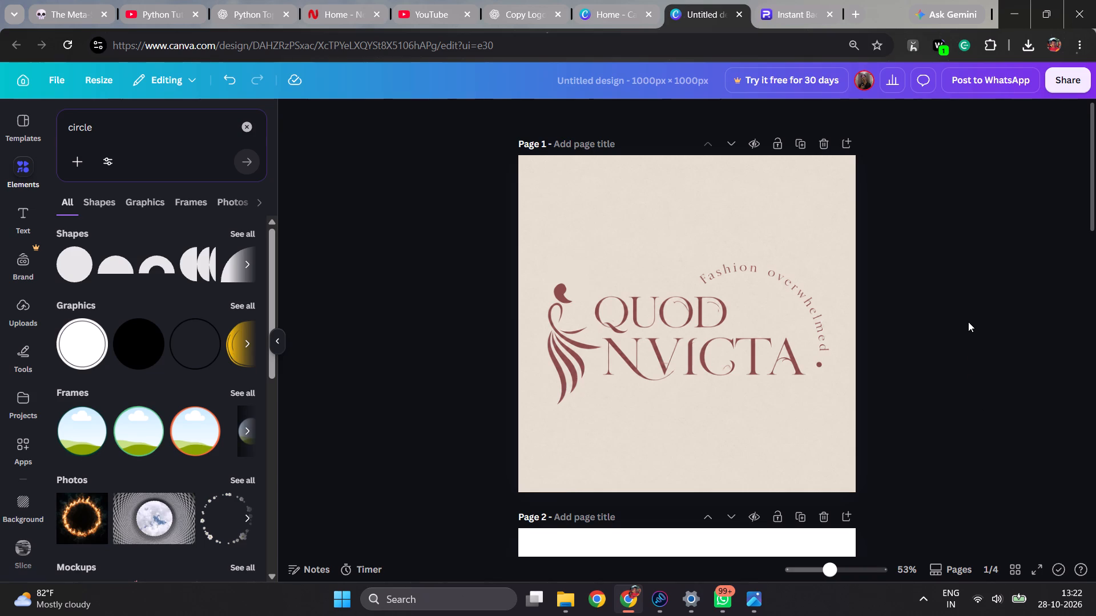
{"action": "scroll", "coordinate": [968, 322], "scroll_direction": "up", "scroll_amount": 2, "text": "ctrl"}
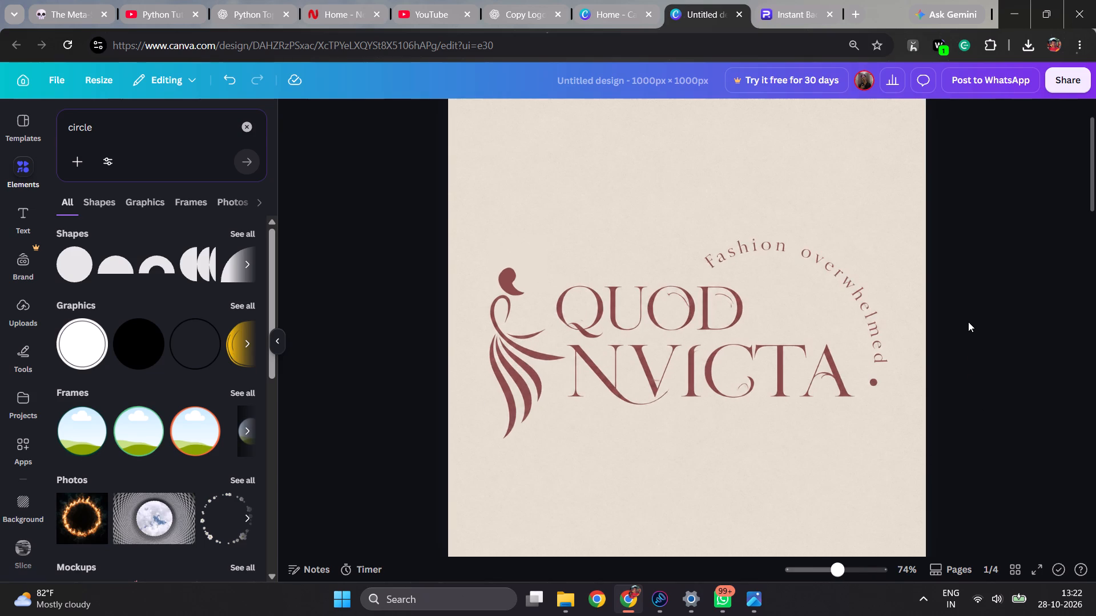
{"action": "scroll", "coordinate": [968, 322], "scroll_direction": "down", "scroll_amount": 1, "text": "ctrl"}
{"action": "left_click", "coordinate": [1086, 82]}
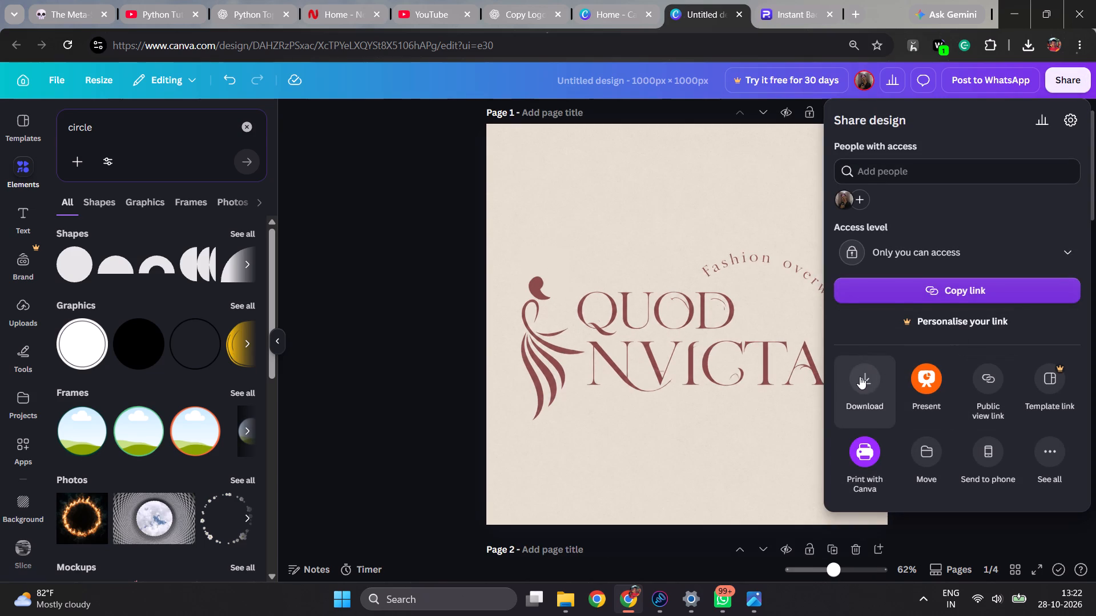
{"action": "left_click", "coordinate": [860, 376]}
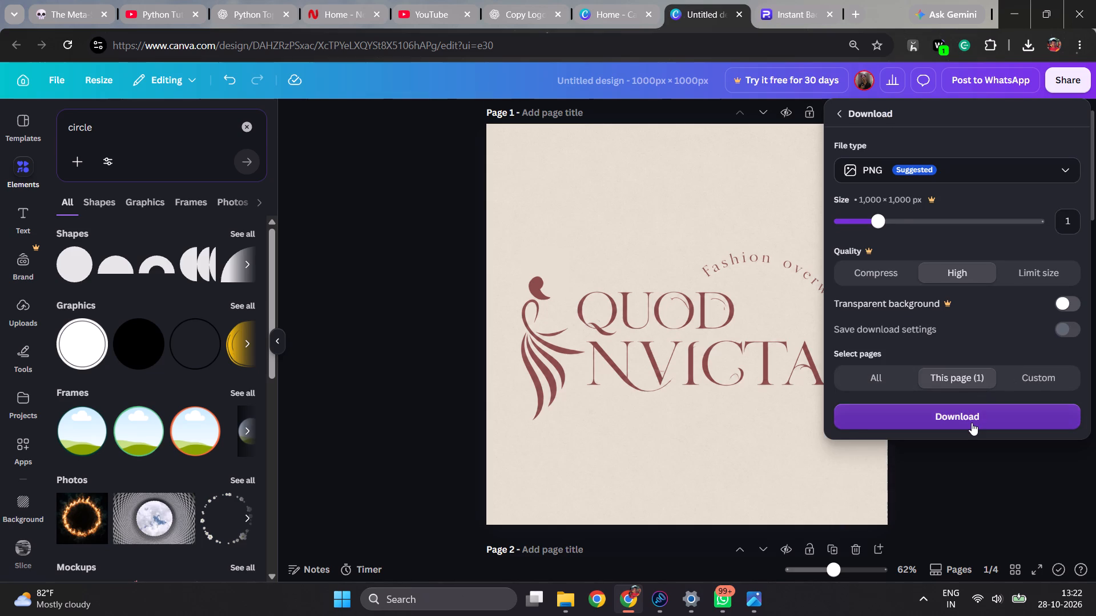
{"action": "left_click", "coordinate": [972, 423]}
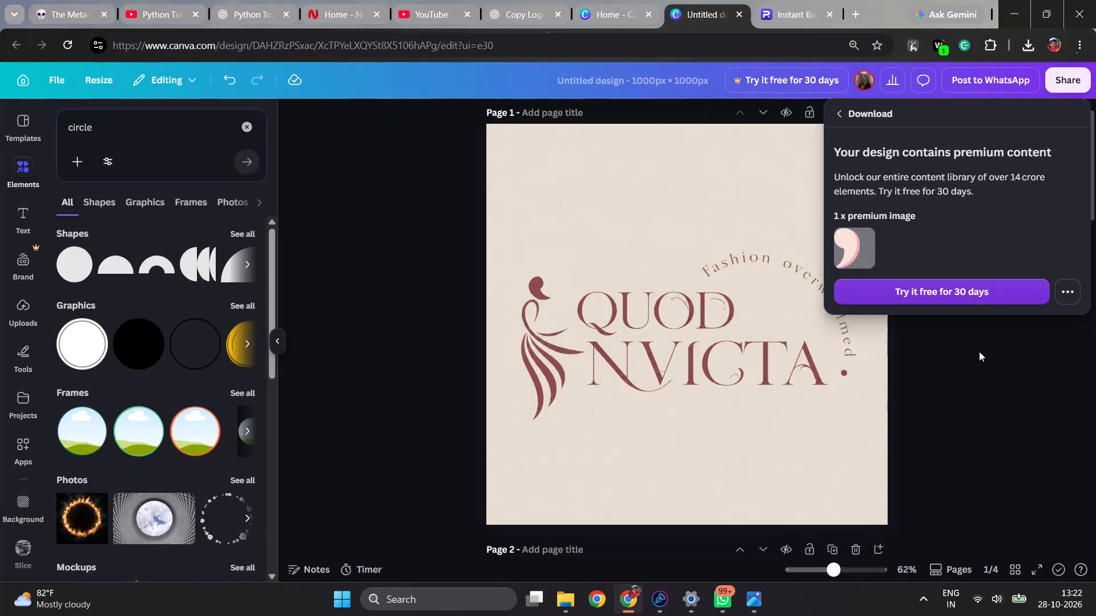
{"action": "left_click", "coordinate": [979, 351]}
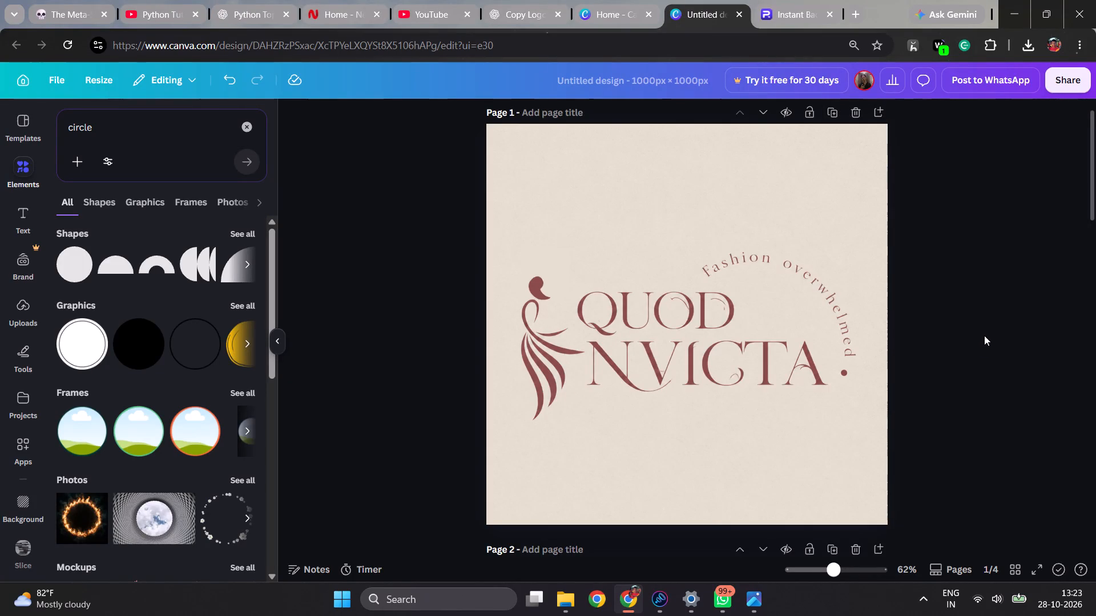
Capture a screenshot of page 1's full canvas, cropped to the page edges.
{"action": "key", "text": "shift+super+s"}
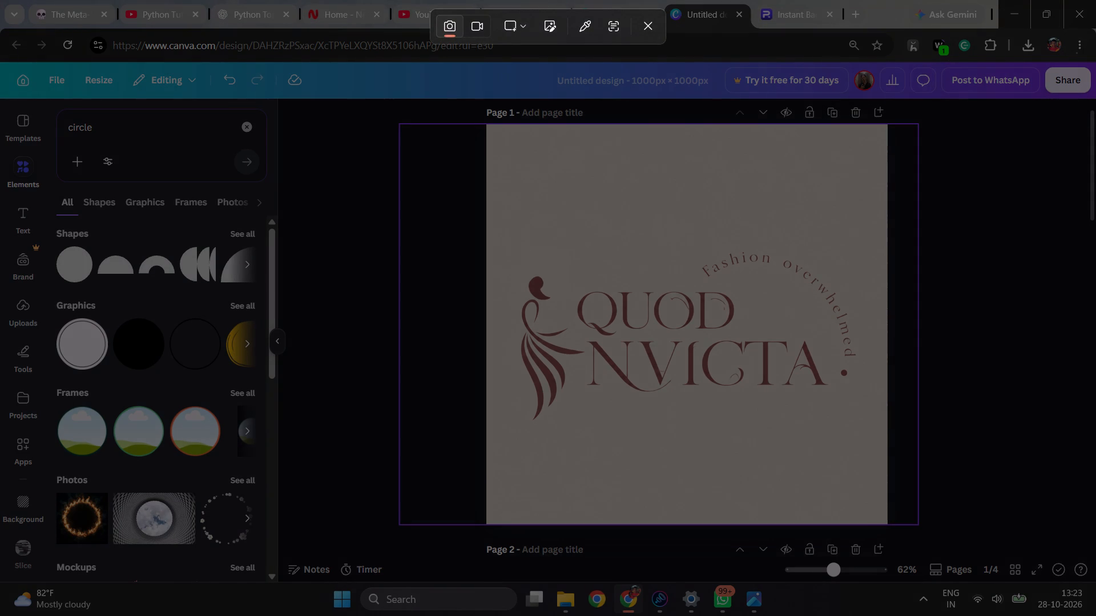
{"action": "left_click_drag", "start_coordinate": [486, 124], "coordinate": [830, 525]}
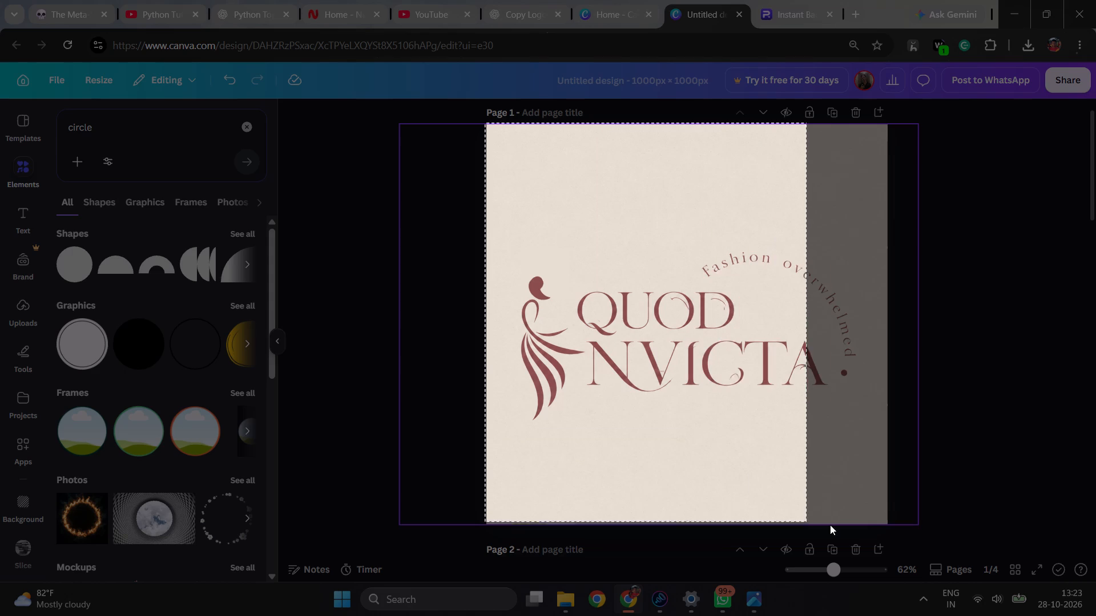
{"action": "left_click_drag", "start_coordinate": [830, 525], "coordinate": [888, 525]}
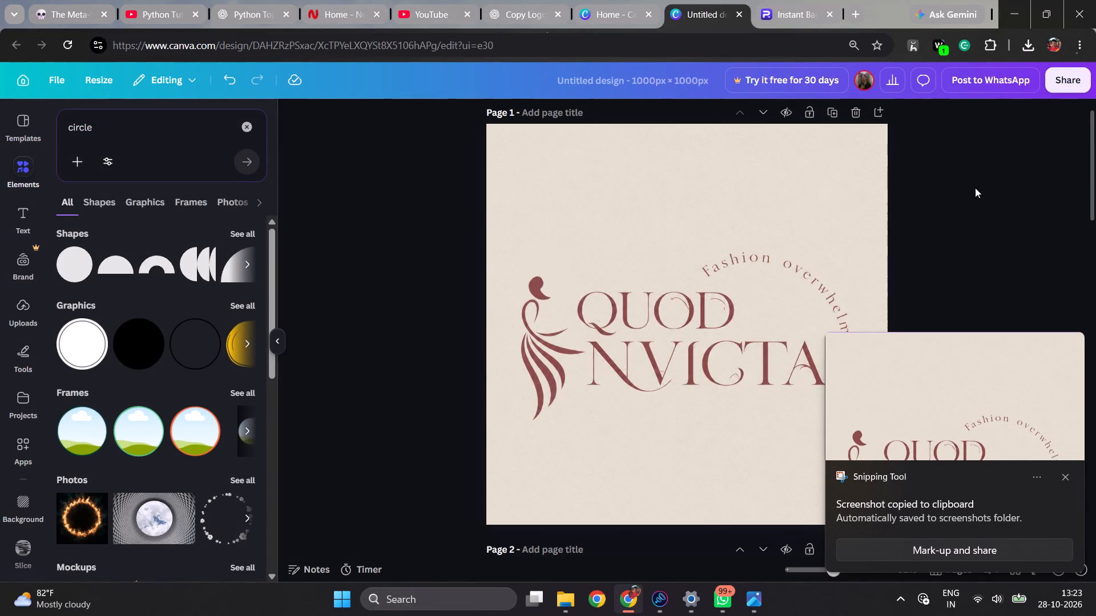
Search the web for "quality enhancer" in a new browser tab.
{"action": "left_click", "coordinate": [776, 9]}
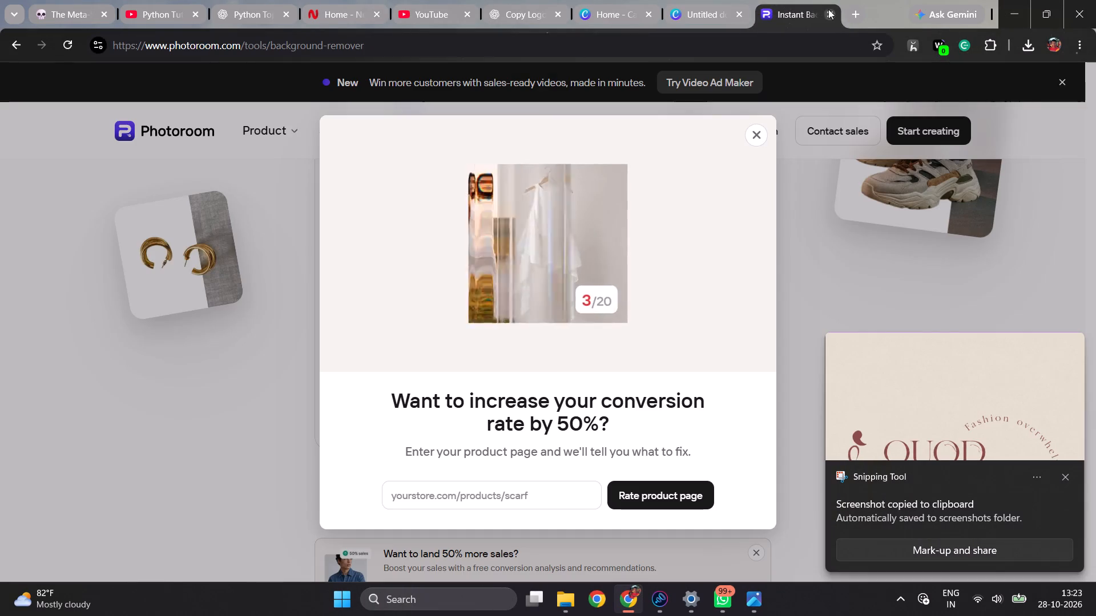
{"action": "left_click", "coordinate": [854, 22]}
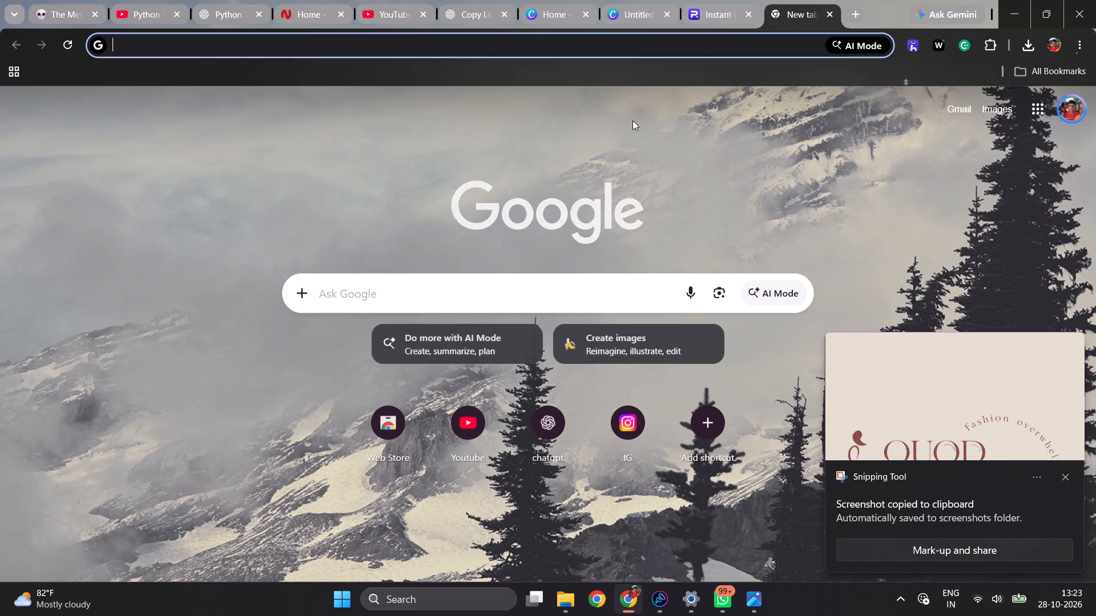
{"action": "type", "text": "quality"}
{"action": "key", "text": "space"}
{"action": "type", "text": "enhancer"}
{"action": "key", "text": "Return"}
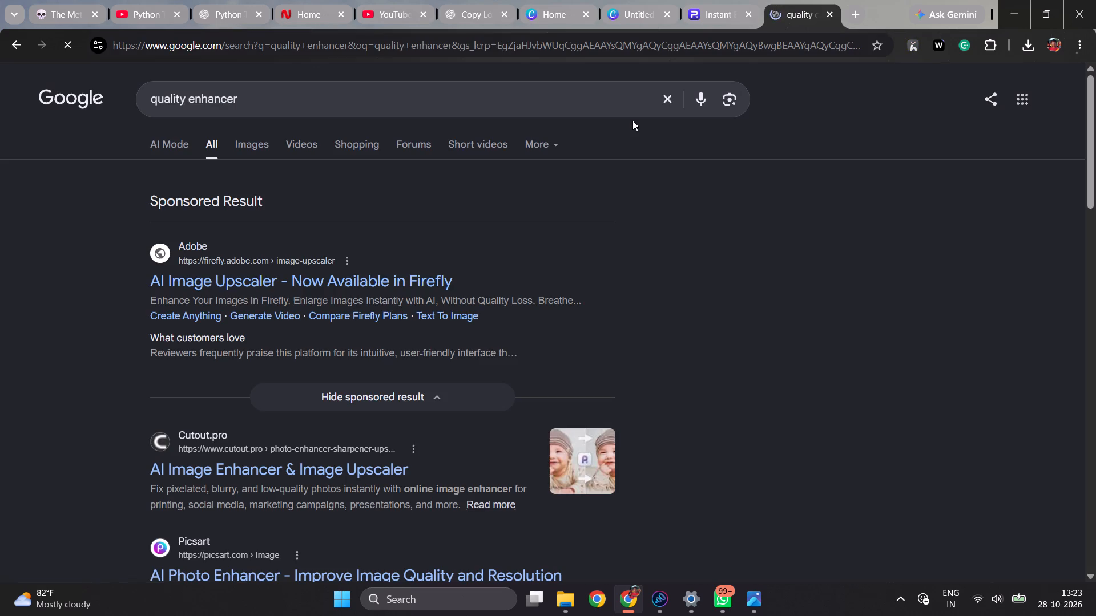
Switch back to the Canva design, add a blank page after page 4 and paste the captured logo screenshot onto it.
{"action": "left_click", "coordinate": [632, 15]}
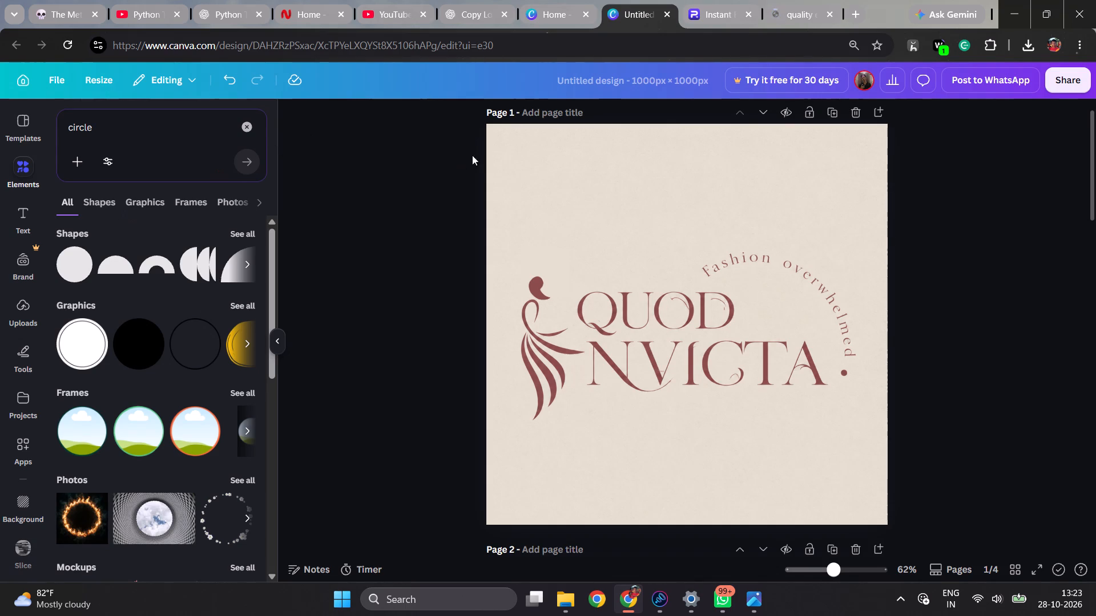
{"action": "left_click", "coordinate": [556, 233]}
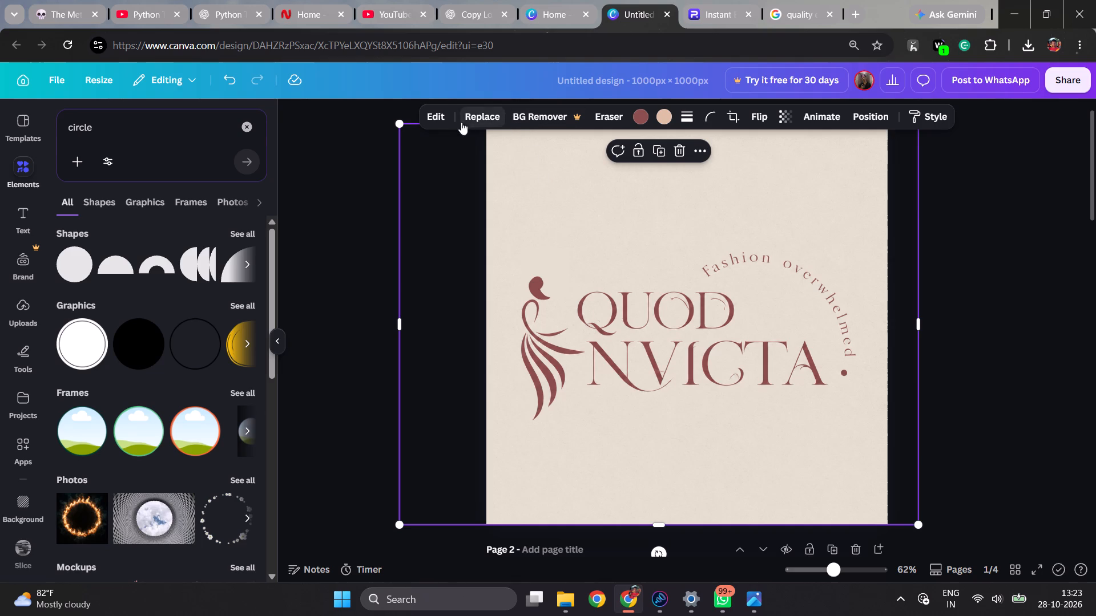
{"action": "left_click", "coordinate": [434, 119]}
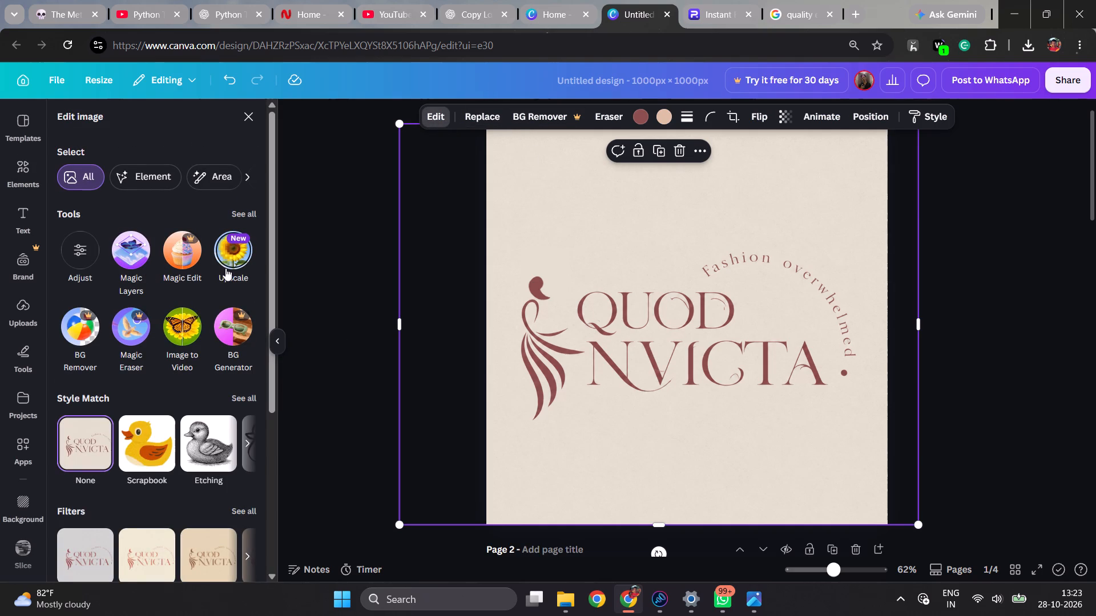
{"action": "scroll", "coordinate": [933, 481], "scroll_direction": "down", "scroll_amount": 10}
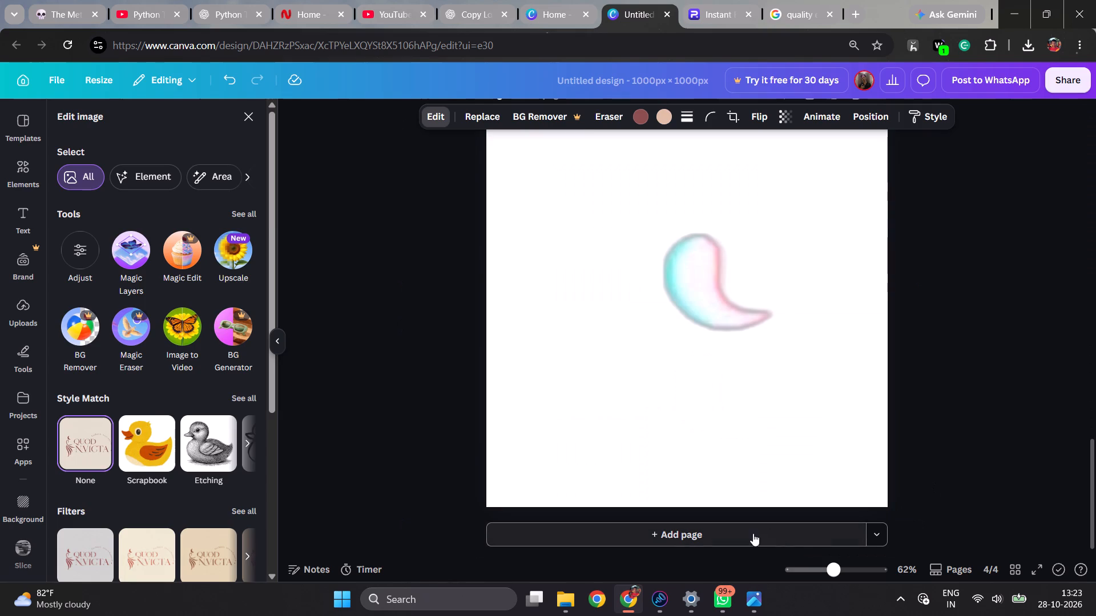
{"action": "left_click", "coordinate": [753, 533]}
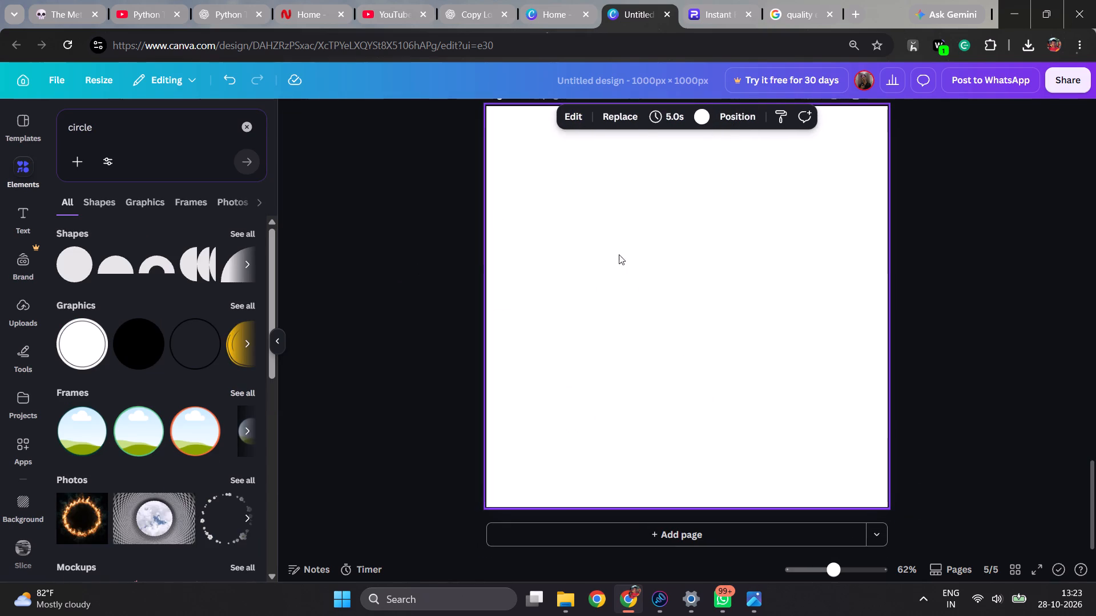
{"action": "right_click", "coordinate": [559, 214]}
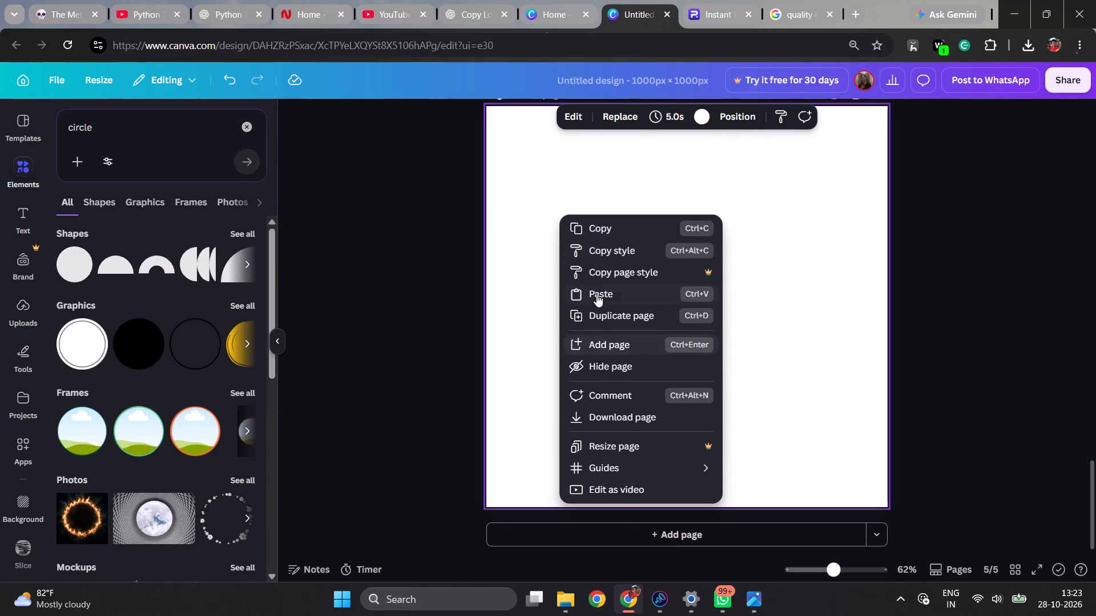
{"action": "left_click", "coordinate": [597, 290]}
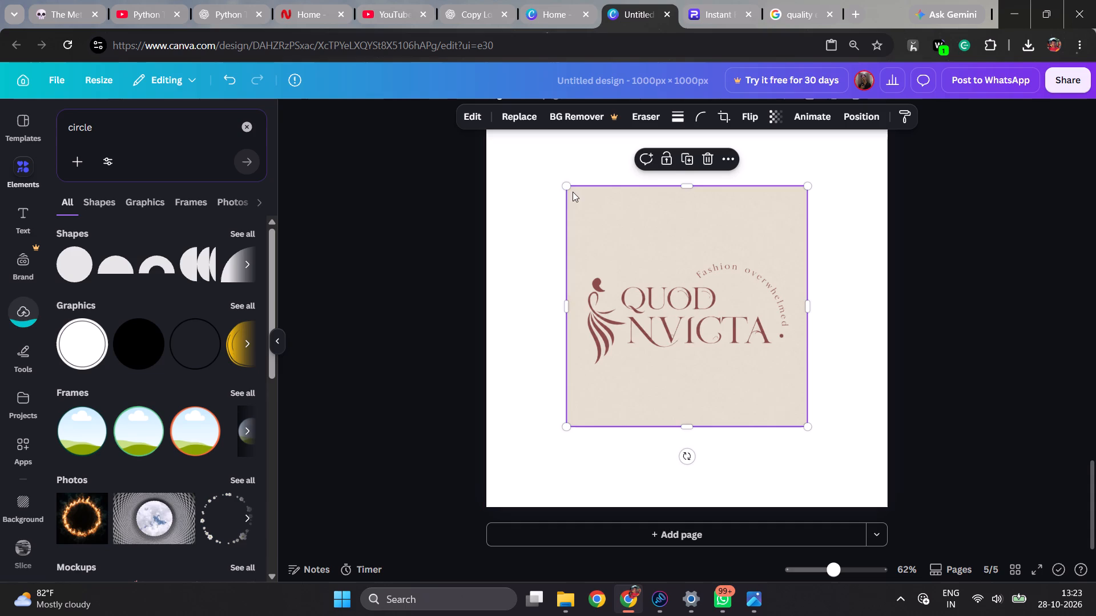
Enlarge the pasted logo screenshot to fill the whole of page 5.
{"action": "left_click_drag", "start_coordinate": [569, 183], "coordinate": [470, 125]}
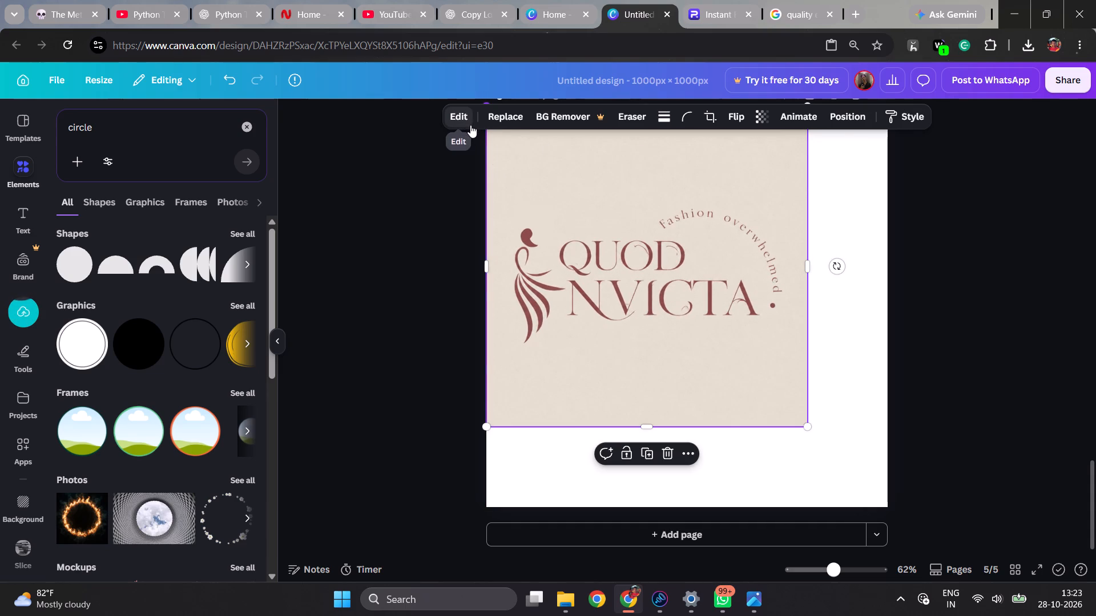
{"action": "left_click_drag", "start_coordinate": [811, 425], "coordinate": [855, 496]}
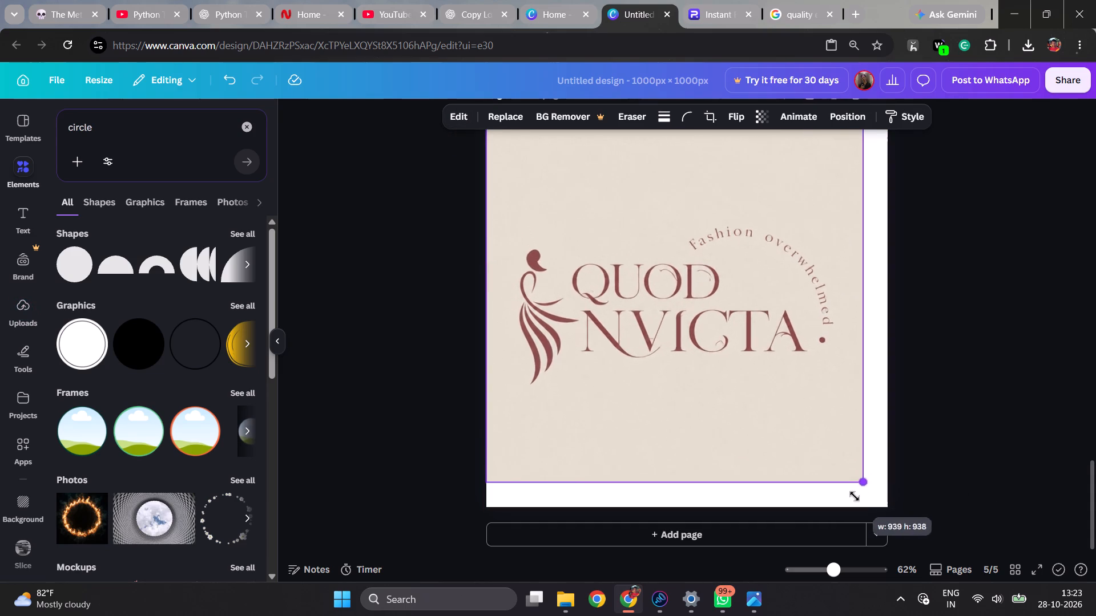
{"action": "left_click_drag", "start_coordinate": [855, 496], "coordinate": [872, 520]}
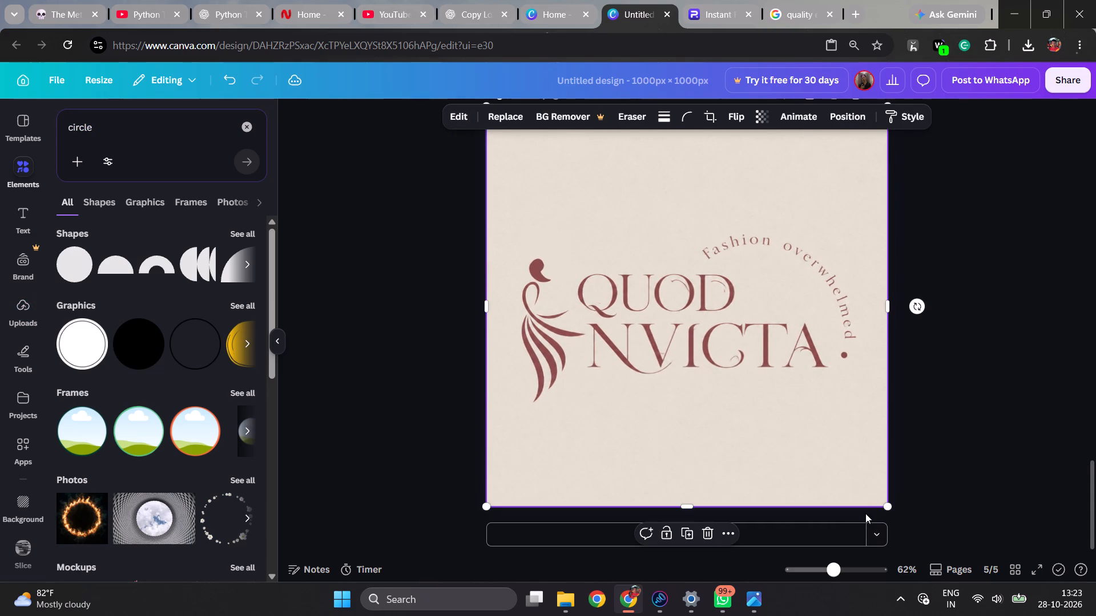
Upscale the logo image on page 5 with the Upscale tool.
{"action": "left_click", "coordinate": [469, 117]}
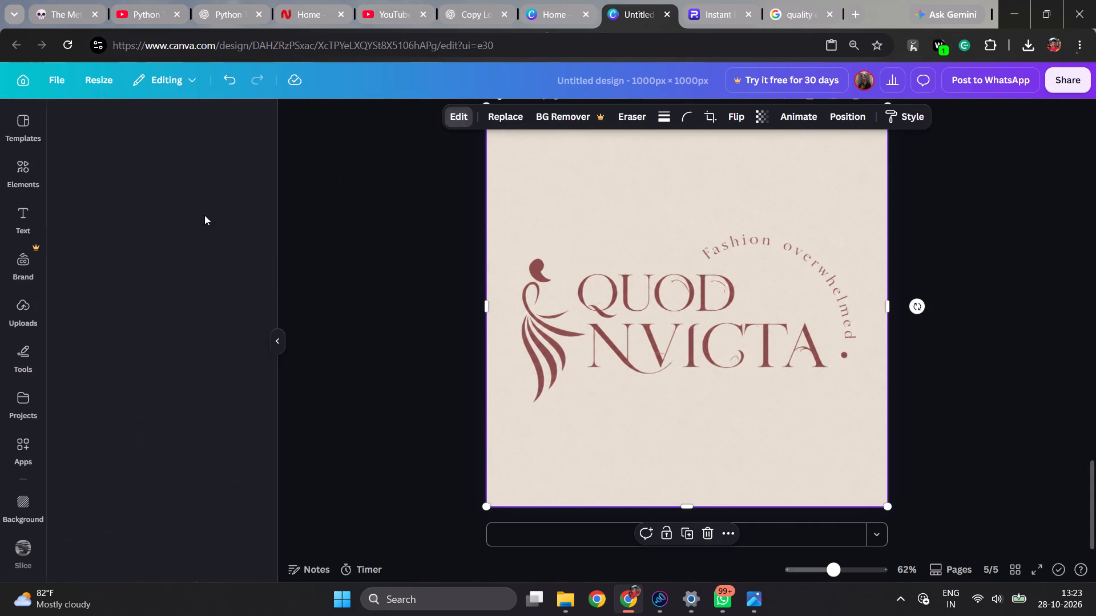
{"action": "left_click", "coordinate": [243, 262]}
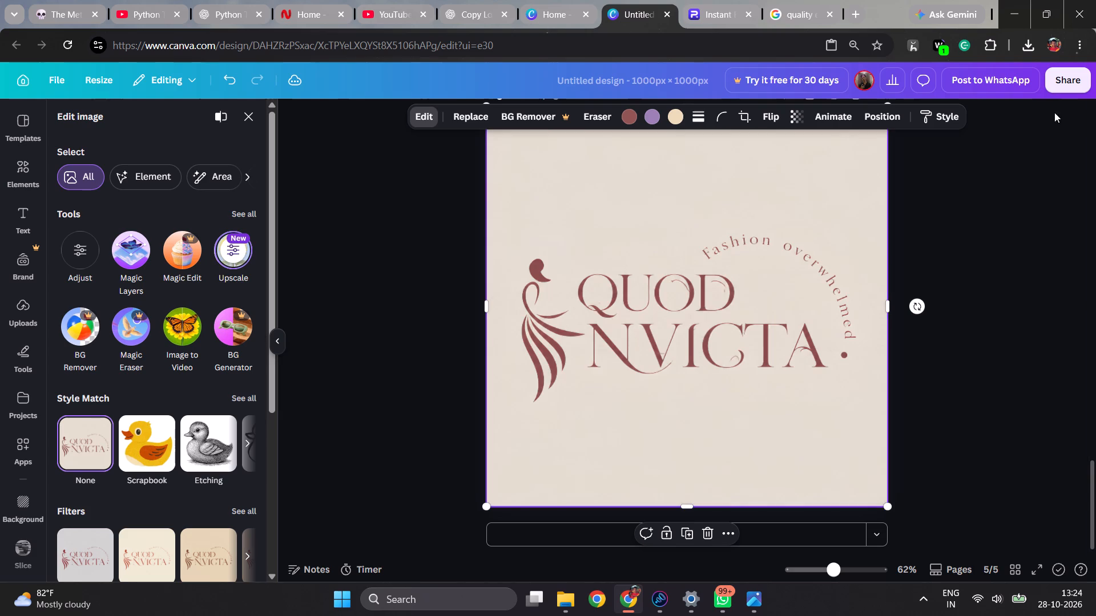
Download only the current page, page 5 with the upscaled logo, as a PNG.
{"action": "left_click", "coordinate": [1068, 80]}
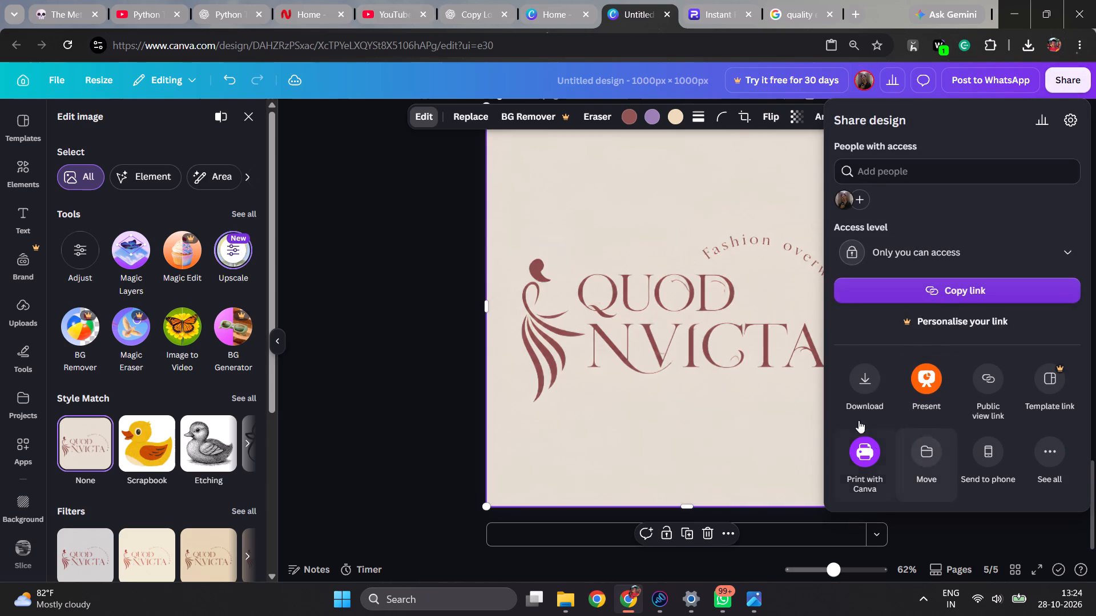
{"action": "left_click", "coordinate": [853, 388]}
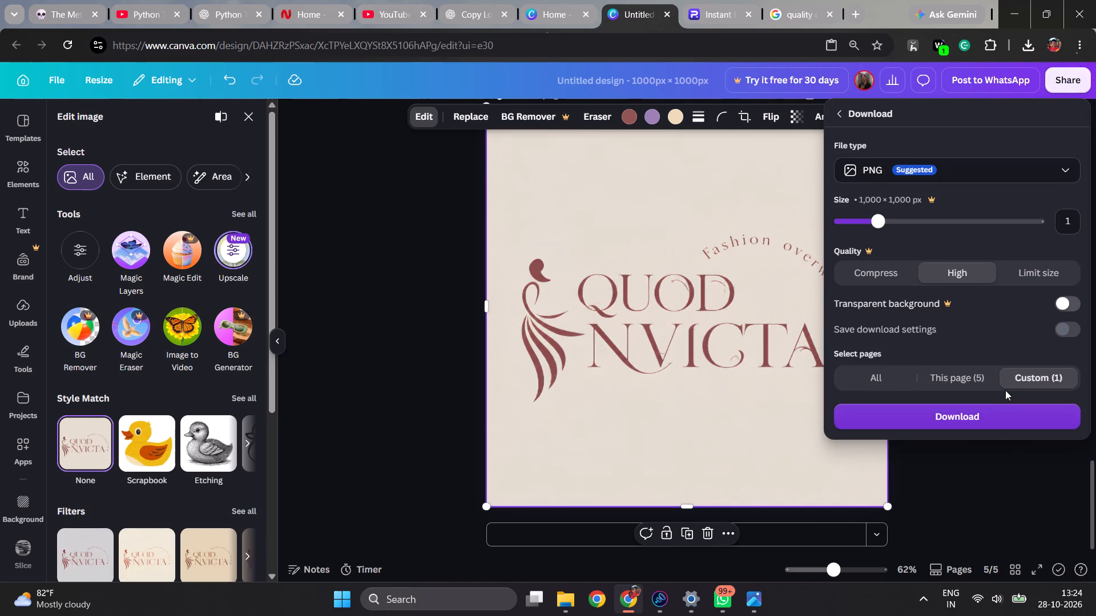
{"action": "left_click", "coordinate": [934, 375]}
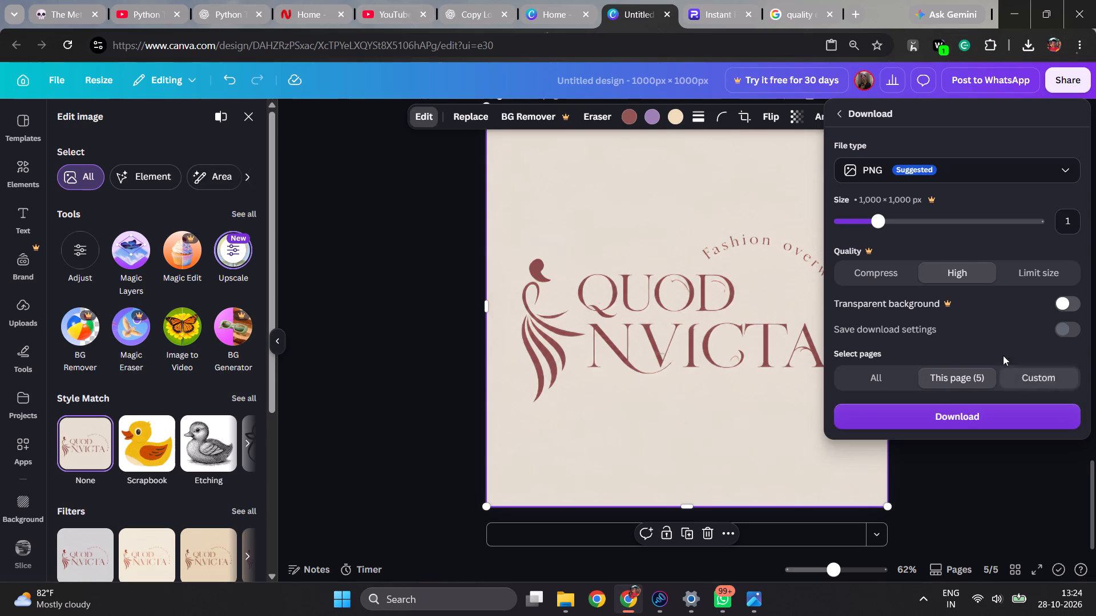
{"action": "left_click", "coordinate": [957, 419]}
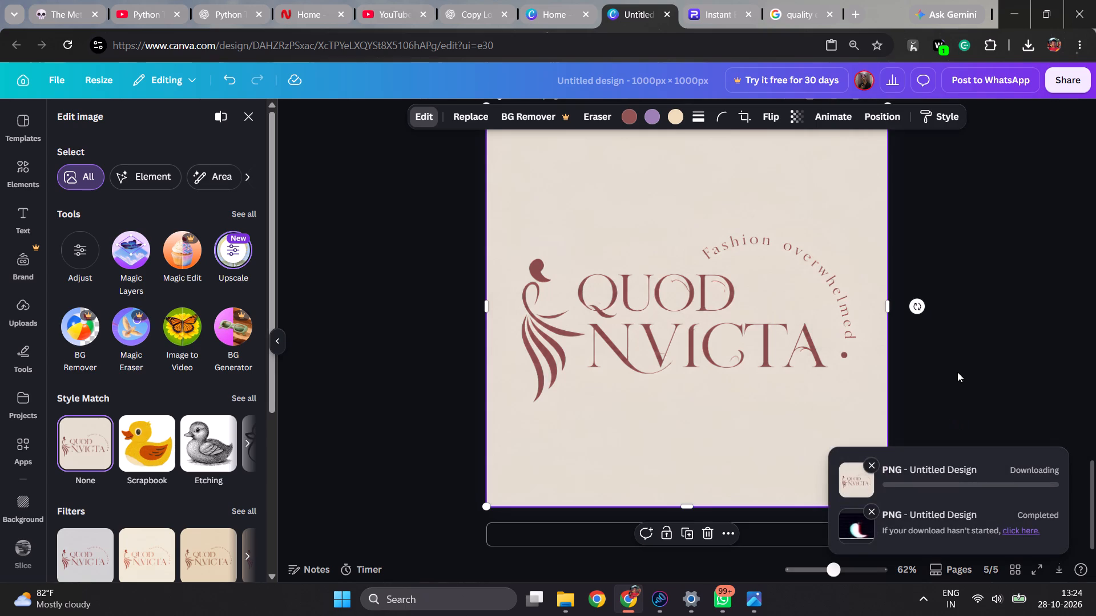
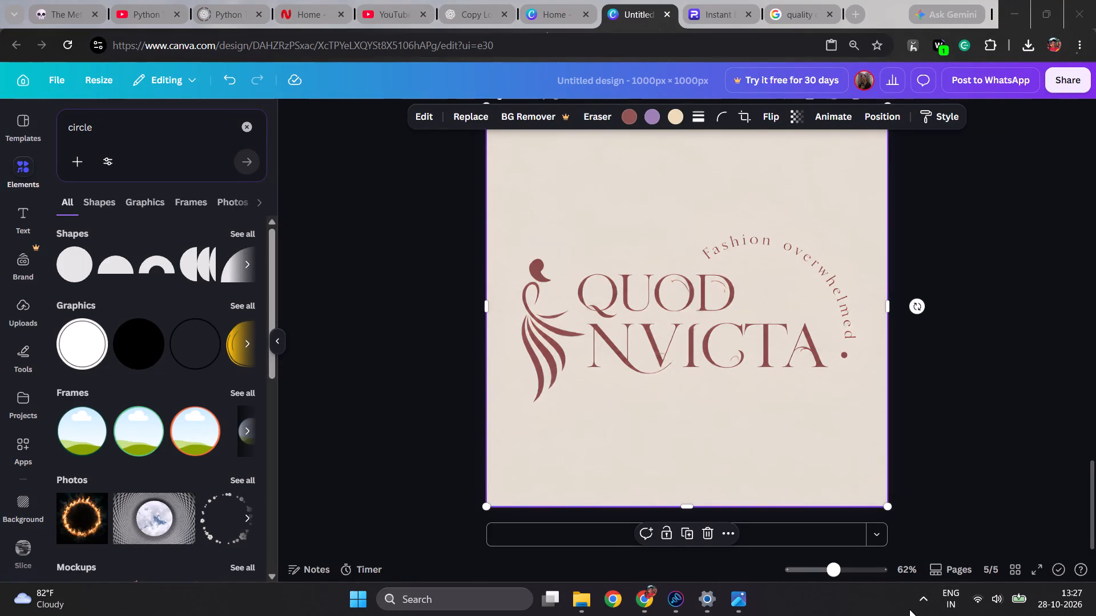
{"action": "left_click", "coordinate": [924, 600]}
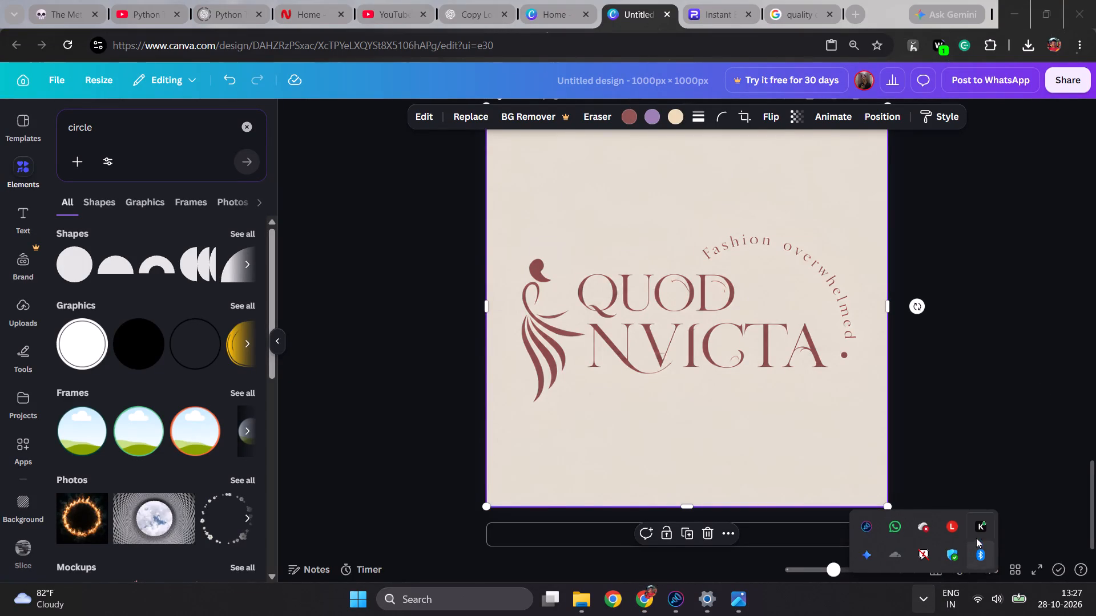